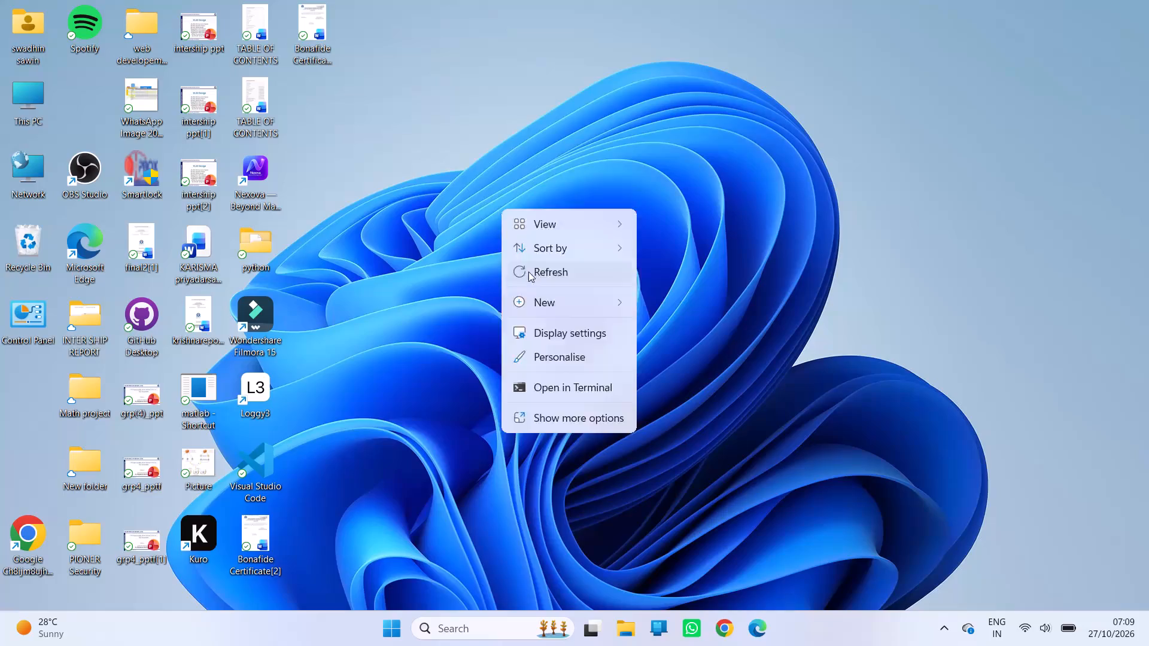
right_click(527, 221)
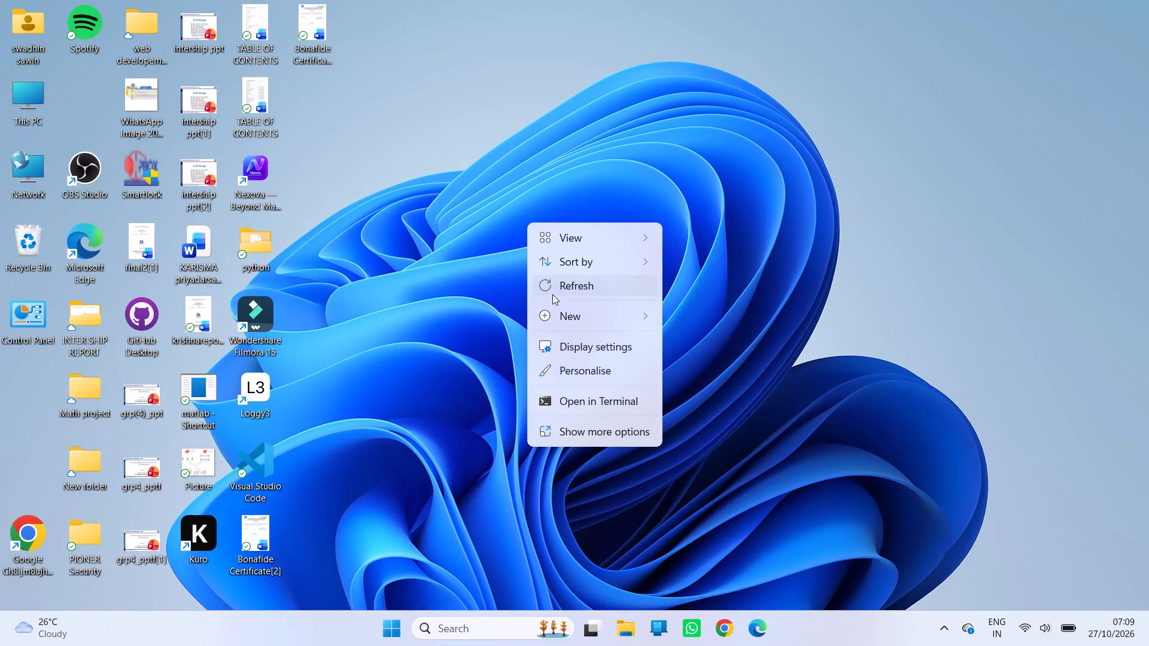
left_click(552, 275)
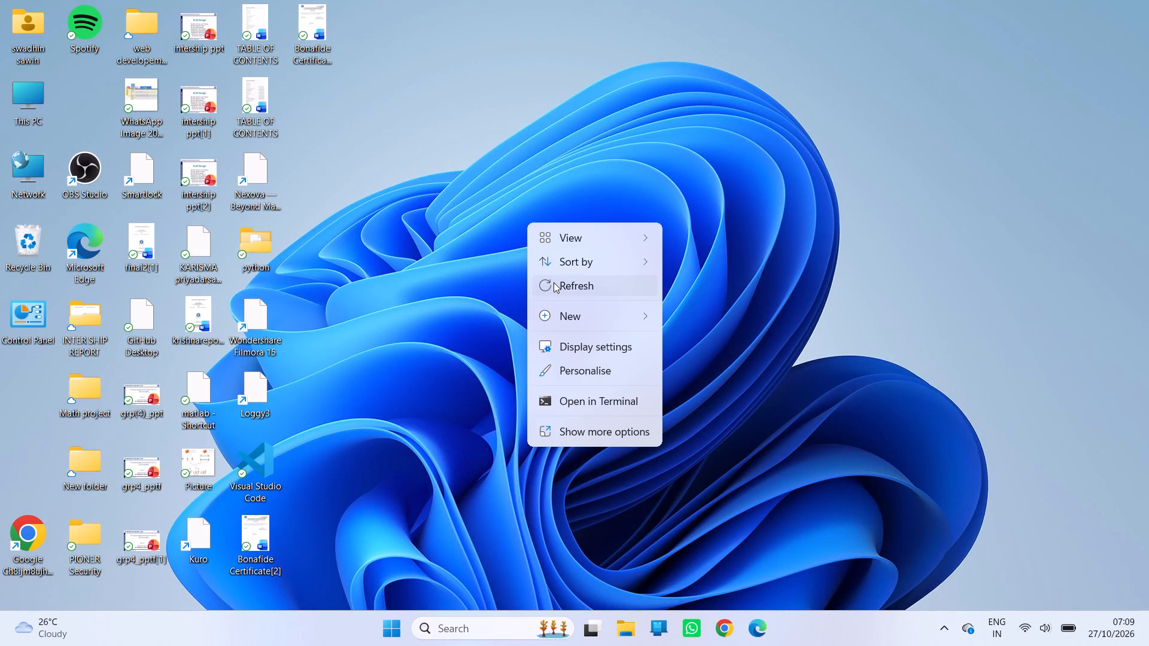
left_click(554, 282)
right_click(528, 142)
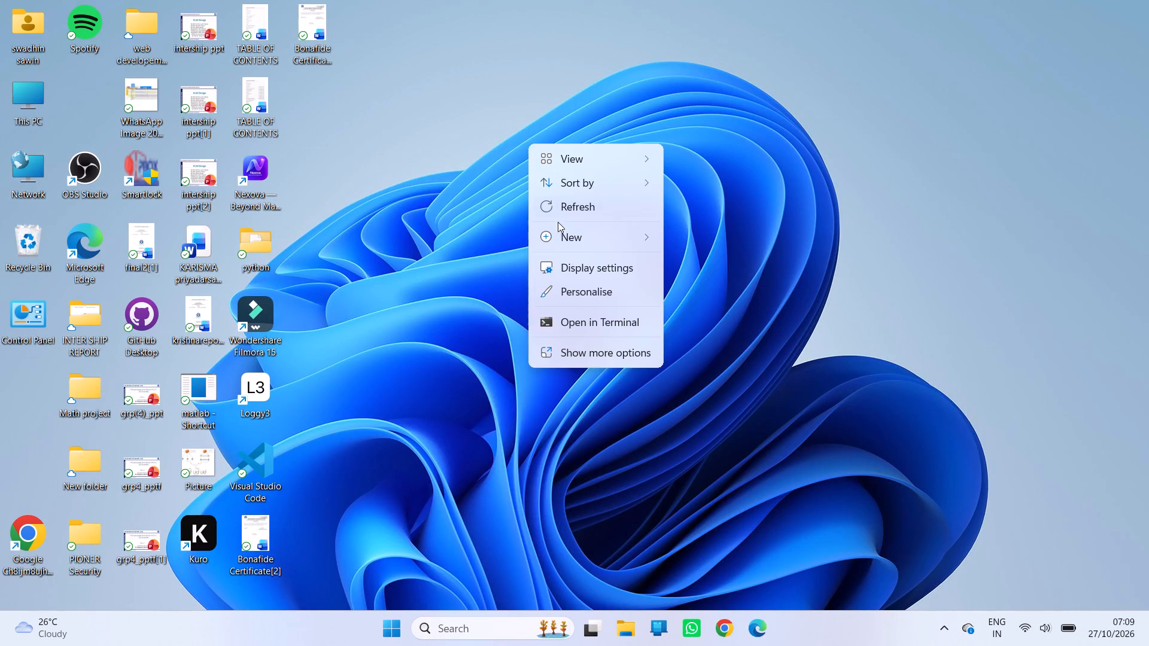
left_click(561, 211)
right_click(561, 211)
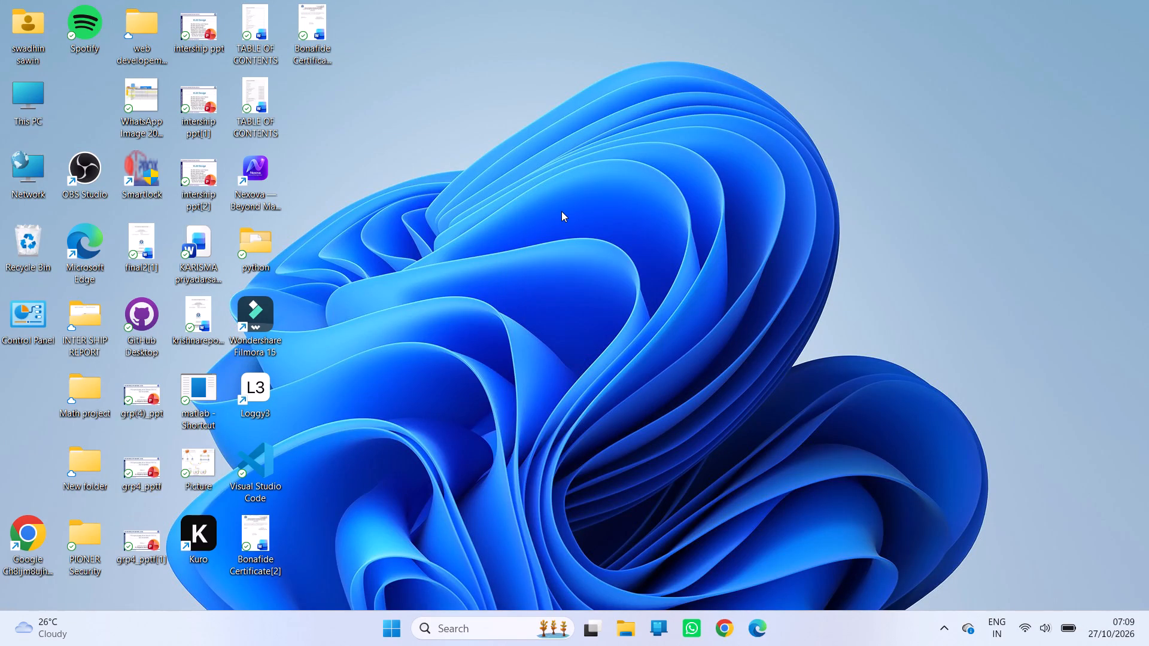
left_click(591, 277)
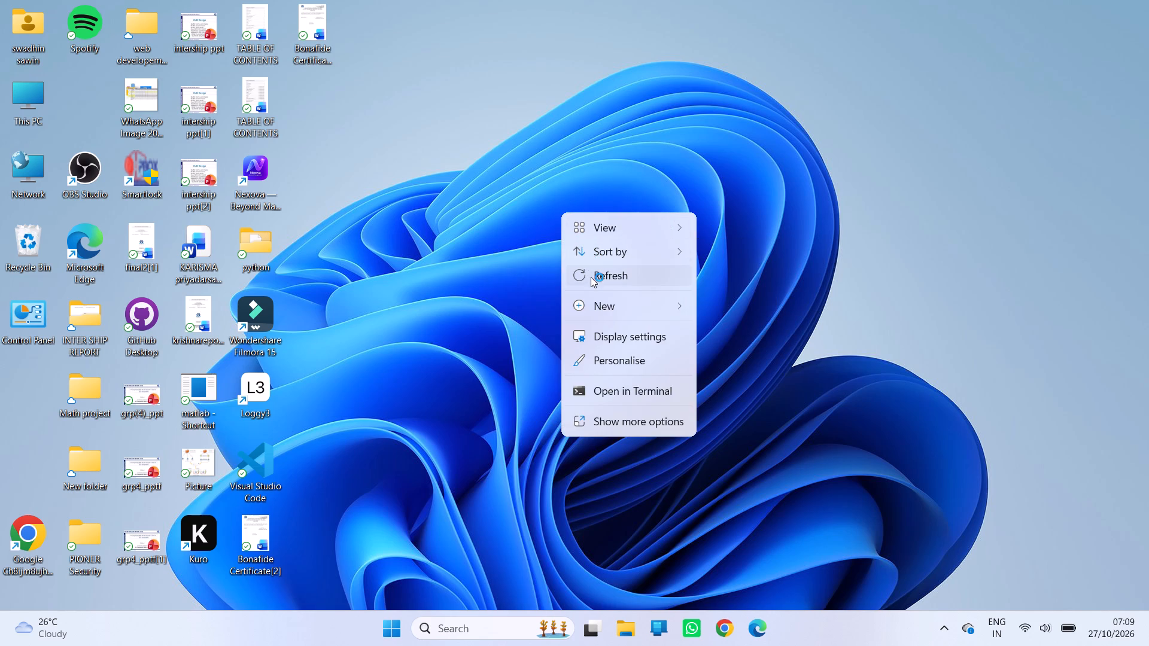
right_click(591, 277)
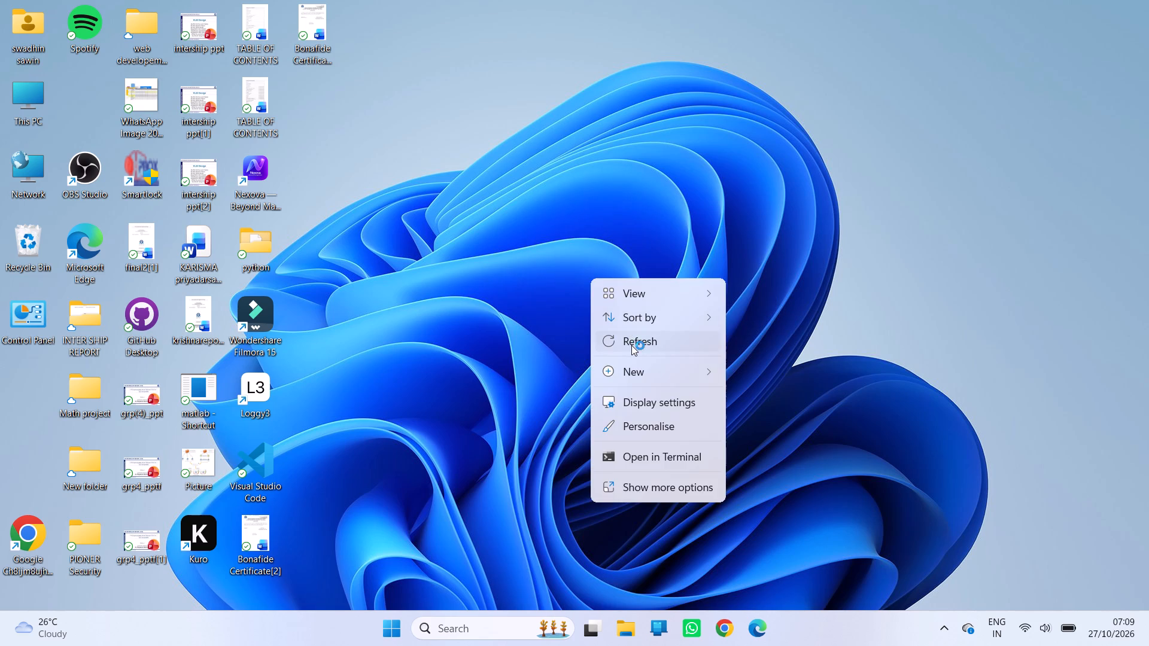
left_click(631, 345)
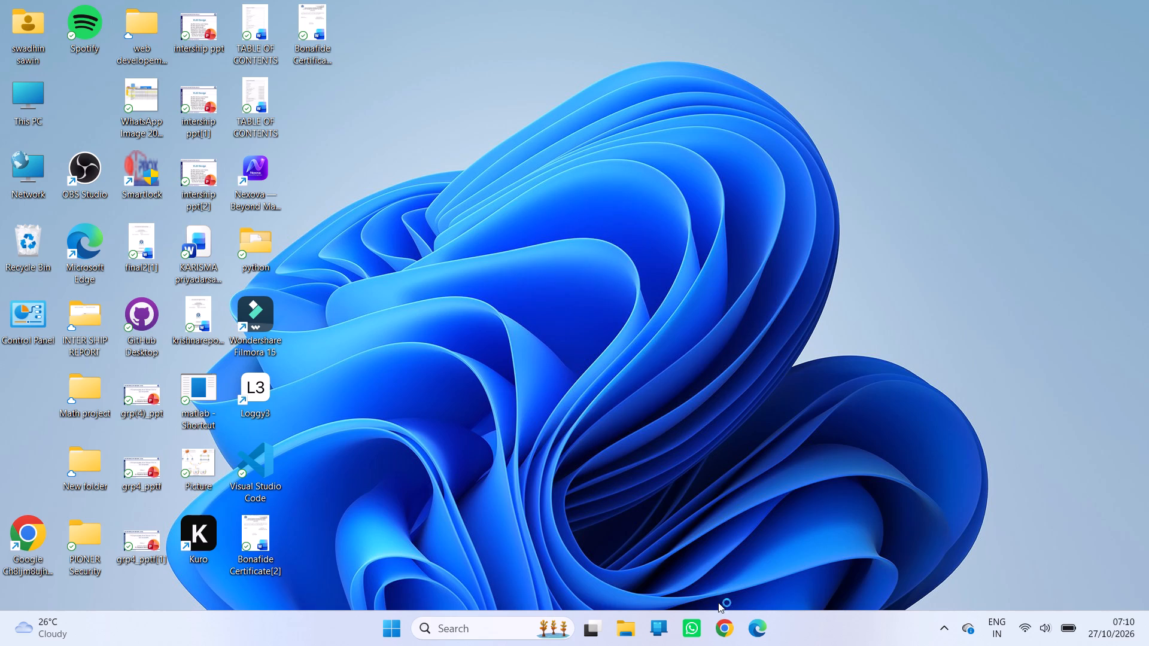
Open Google Chrome with the existing profile labelled swadhin.
left_click(718, 624)
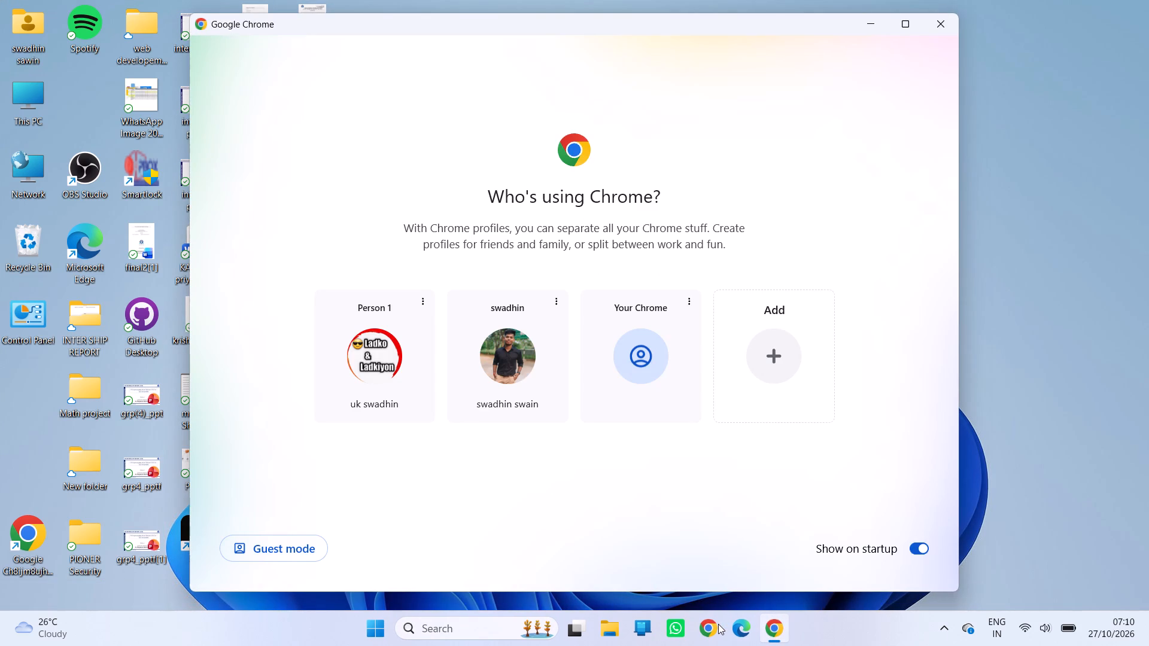
left_click(506, 376)
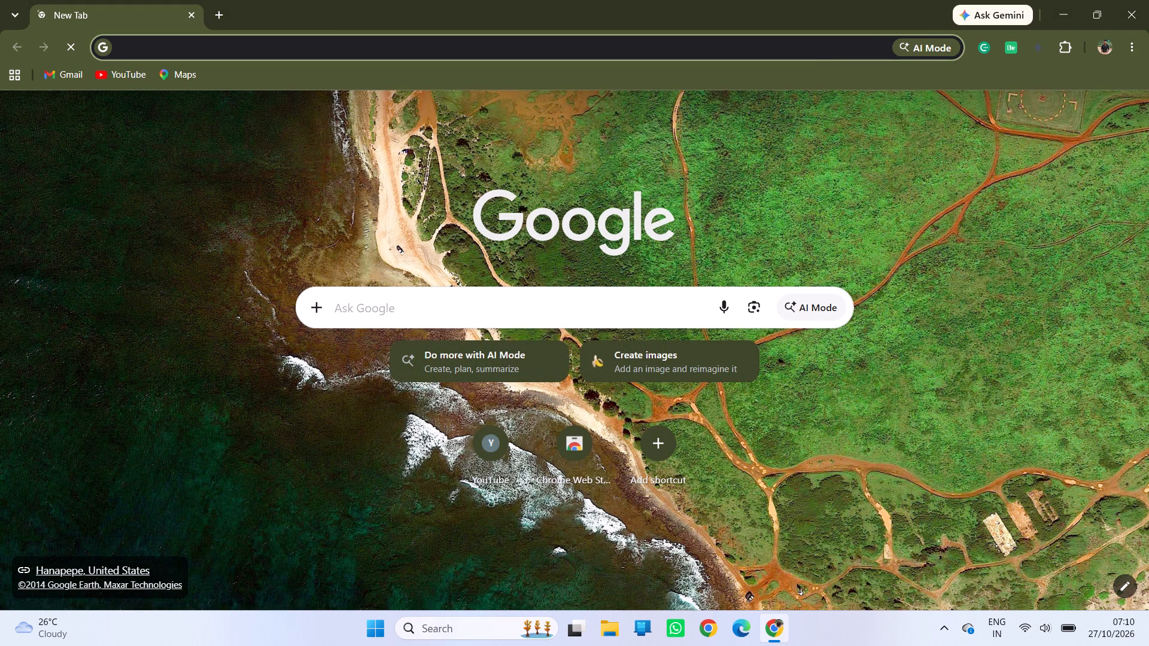
Search Google for "traders casa" using the matching suggestion from the search history.
left_click(344, 293)
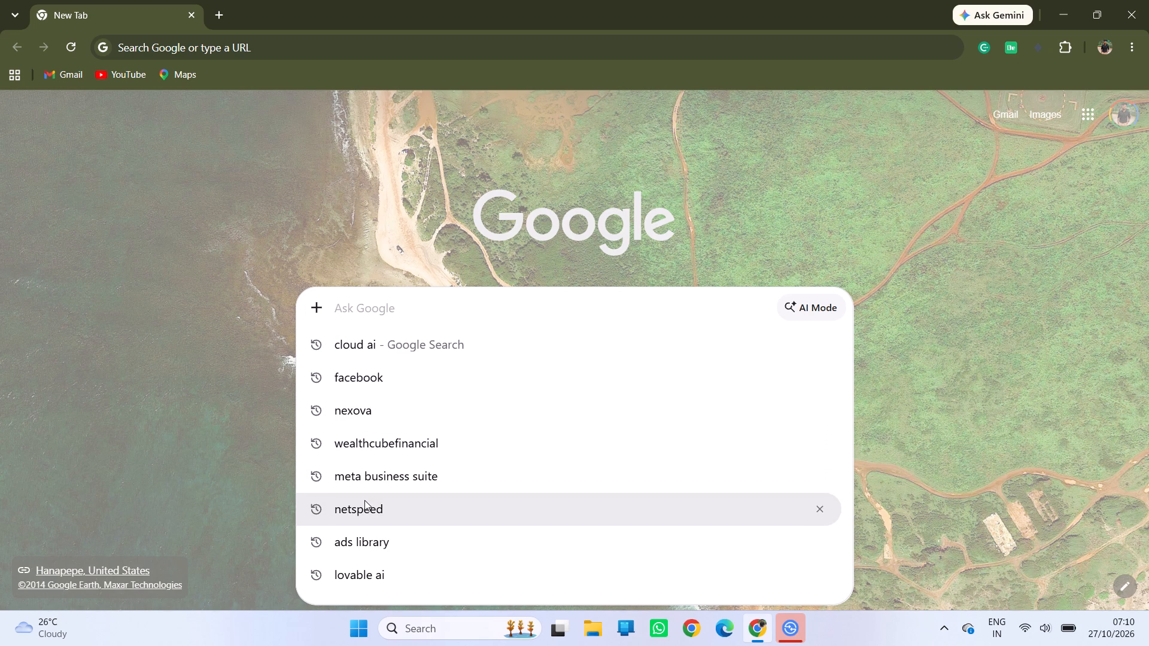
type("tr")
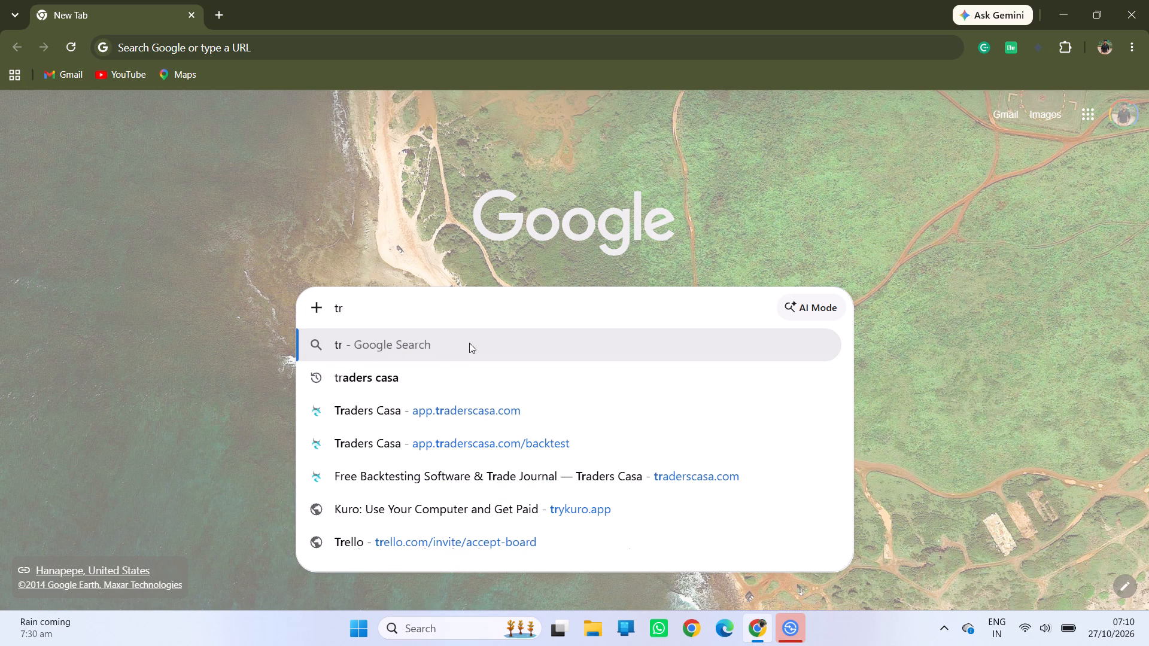
left_click(422, 373)
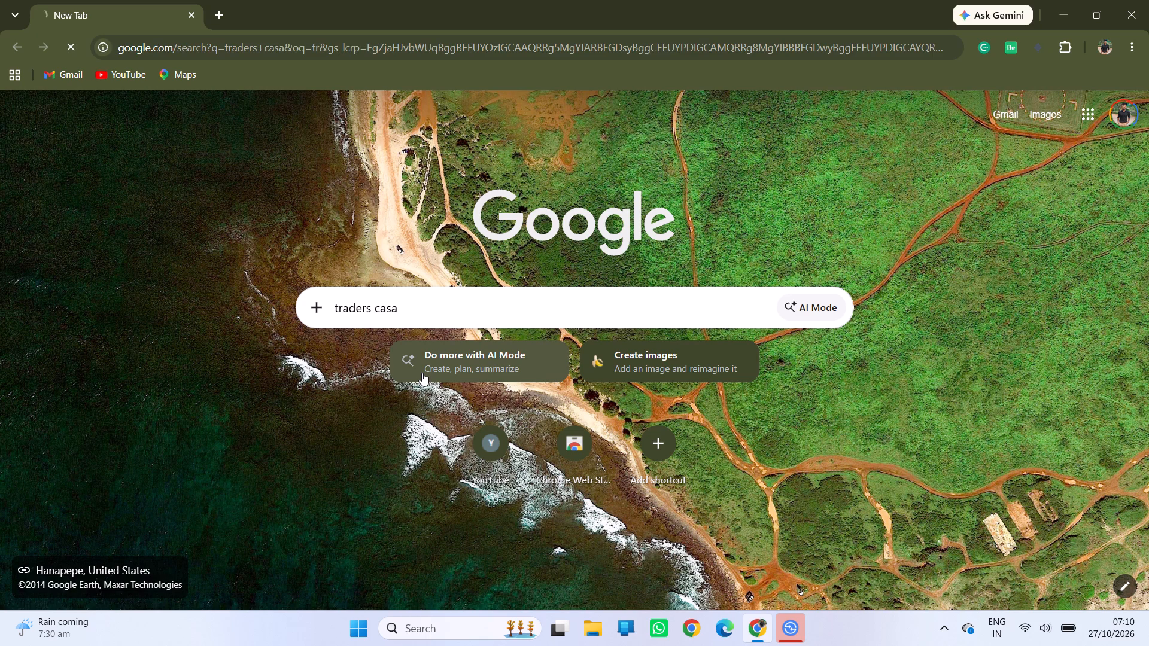
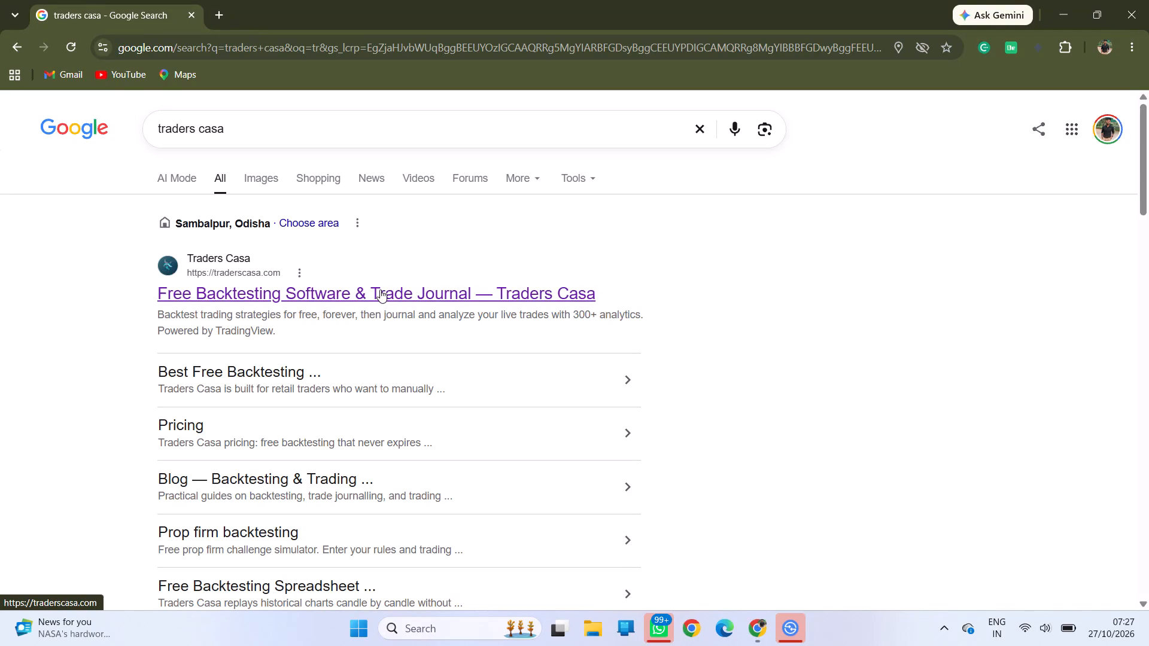
Open the Traders Casa website from the search results and sign in to reach an unobstructed dashboard.
left_click(380, 290)
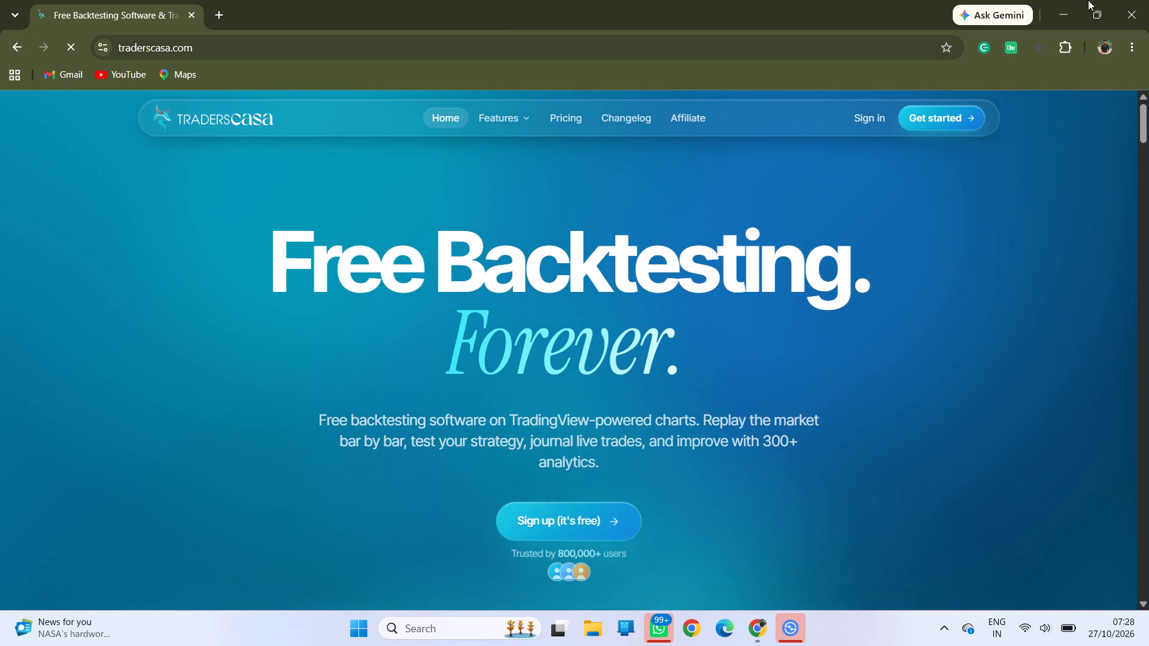
left_click(874, 118)
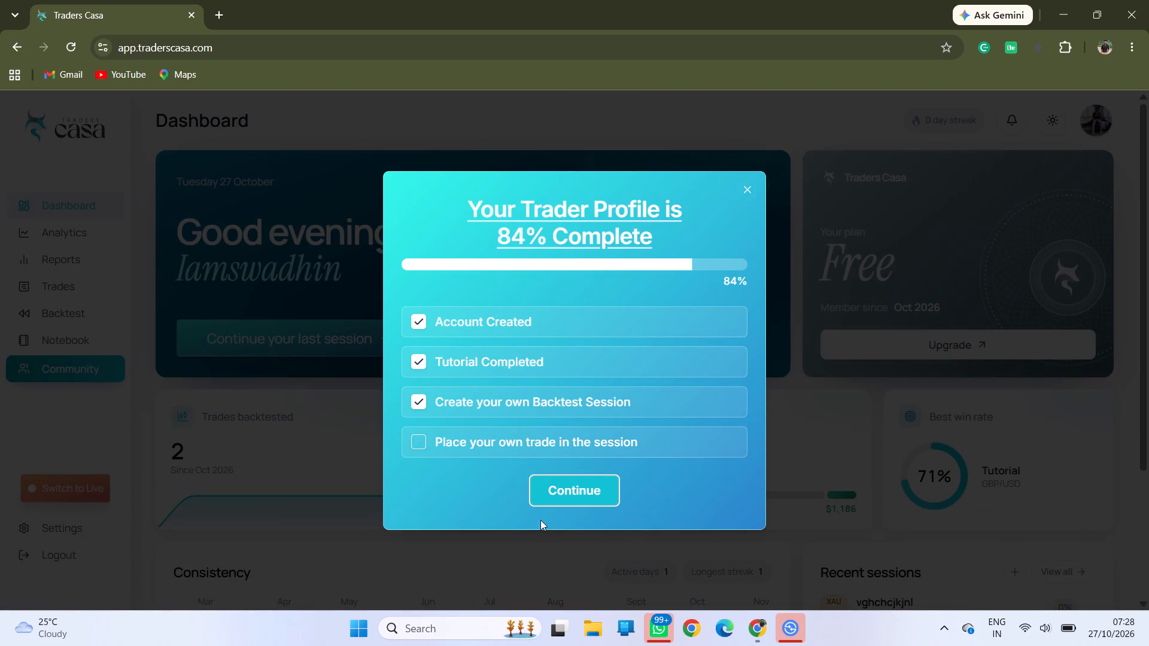
left_click(748, 192)
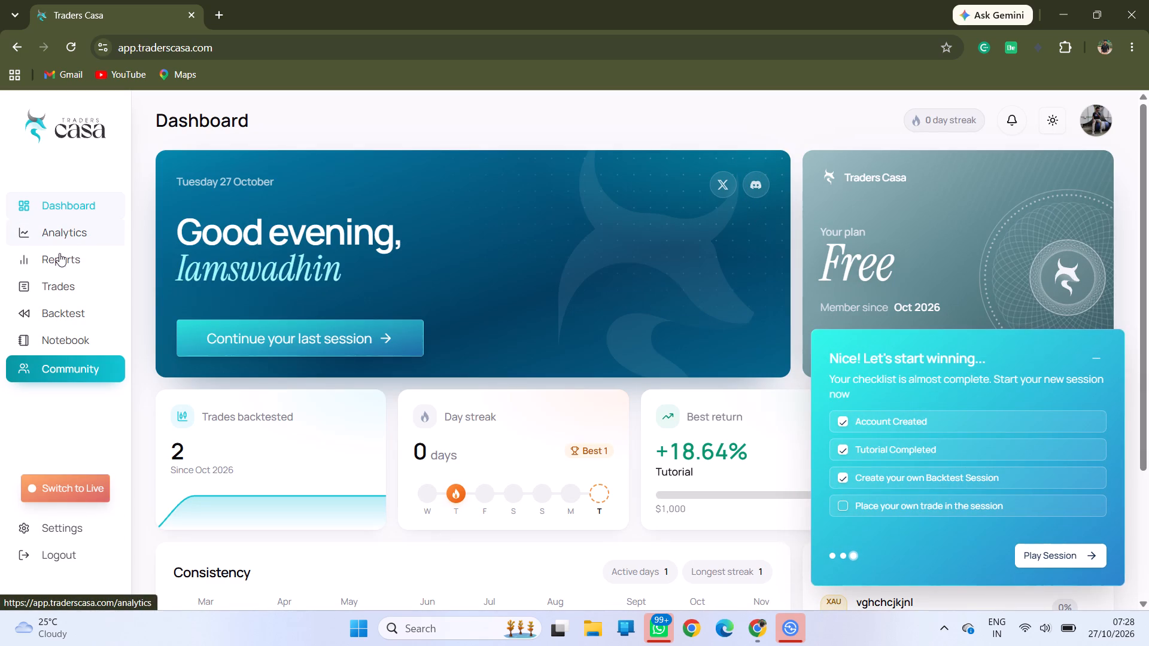
Open the existing XAU/USD backtest session and exit its guided tutorial.
left_click(55, 310)
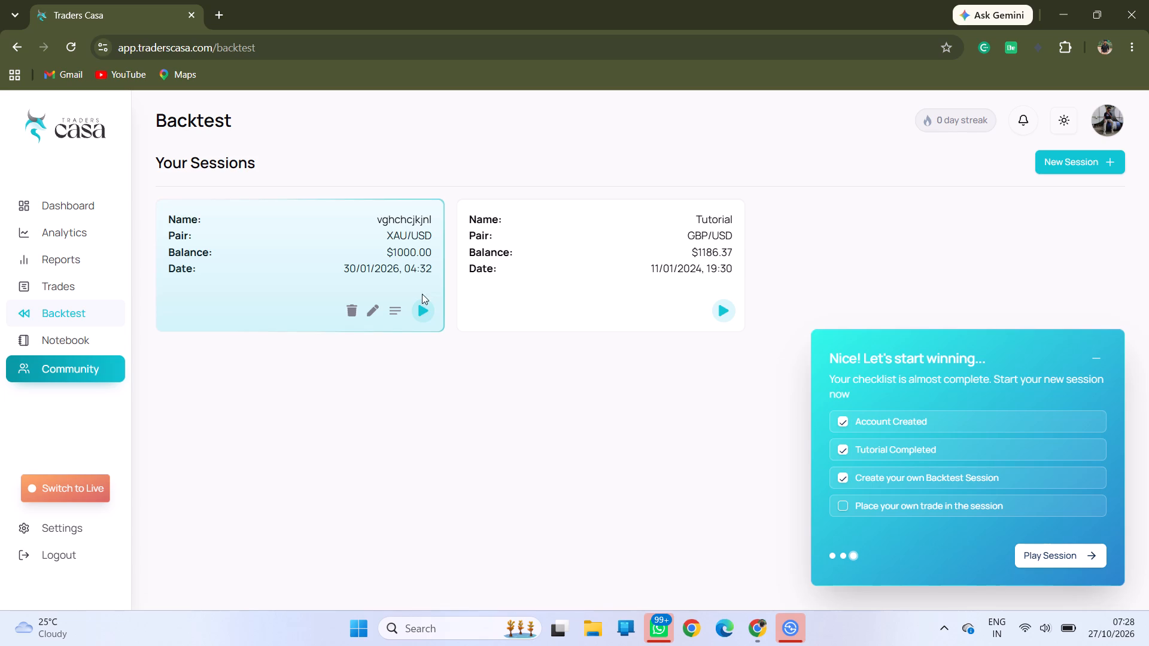
left_click(429, 313)
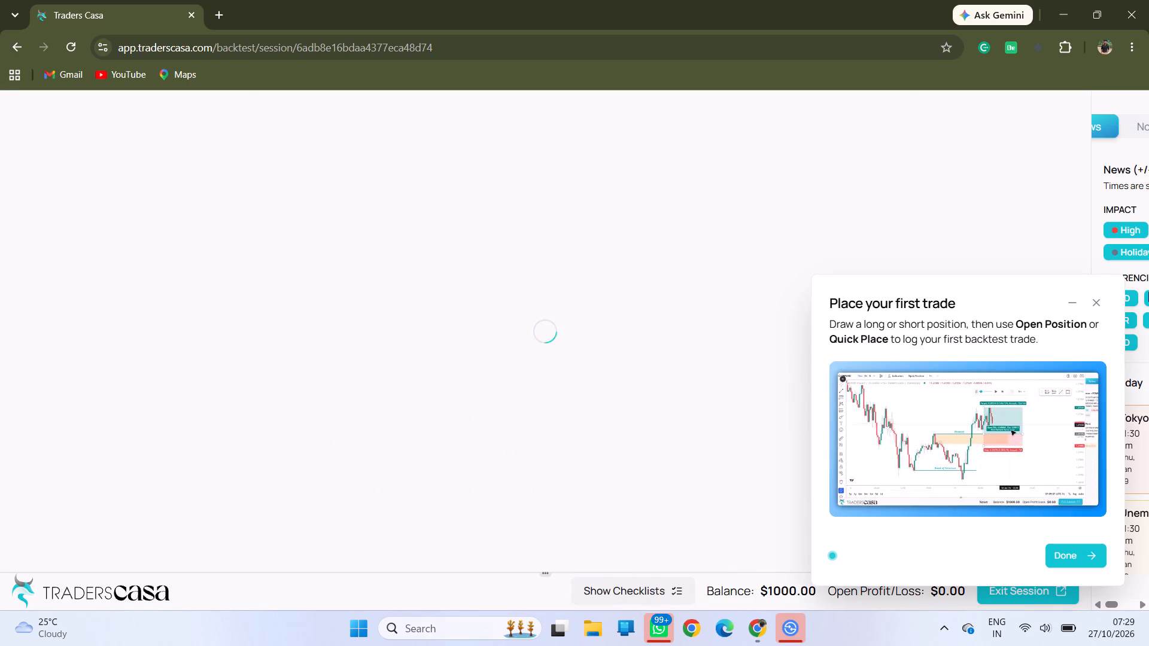
left_click(1097, 308)
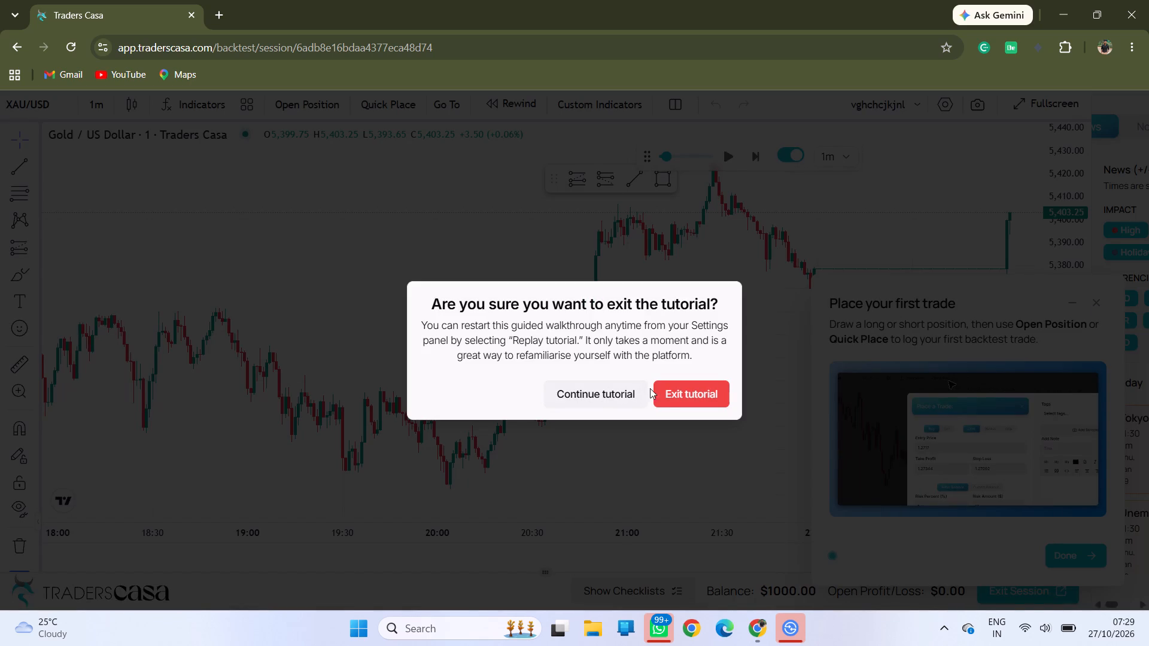
left_click(674, 394)
Set the XAU/USD chart to the 1 hour timeframe.
left_click_drag(807, 252, 413, 368)
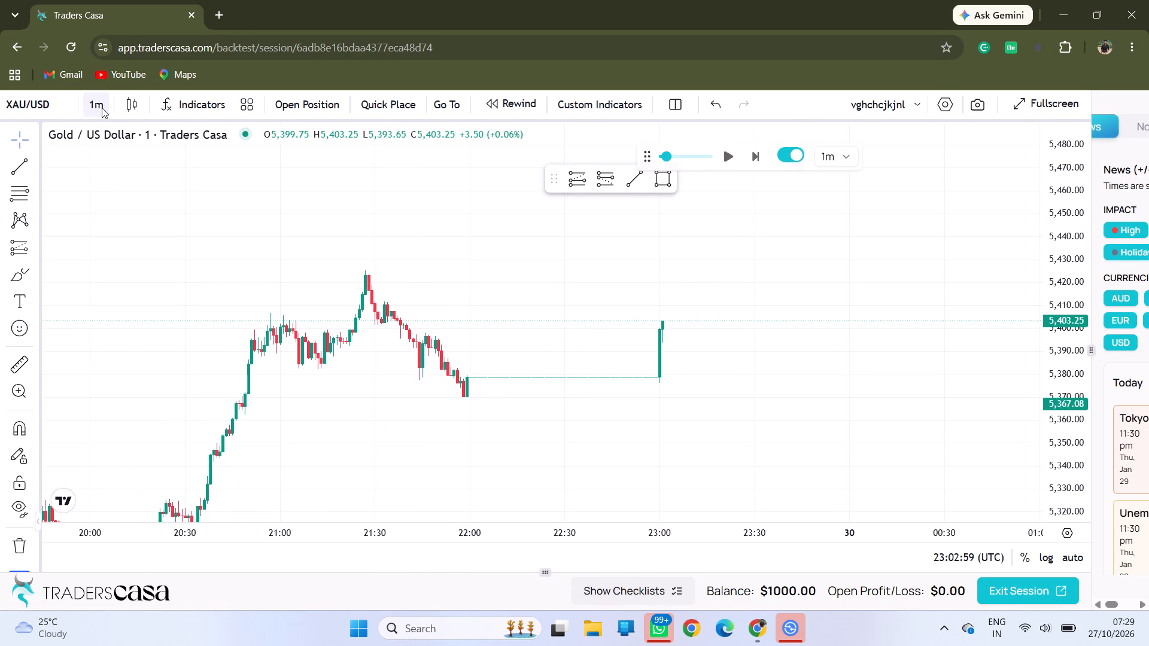
left_click(102, 108)
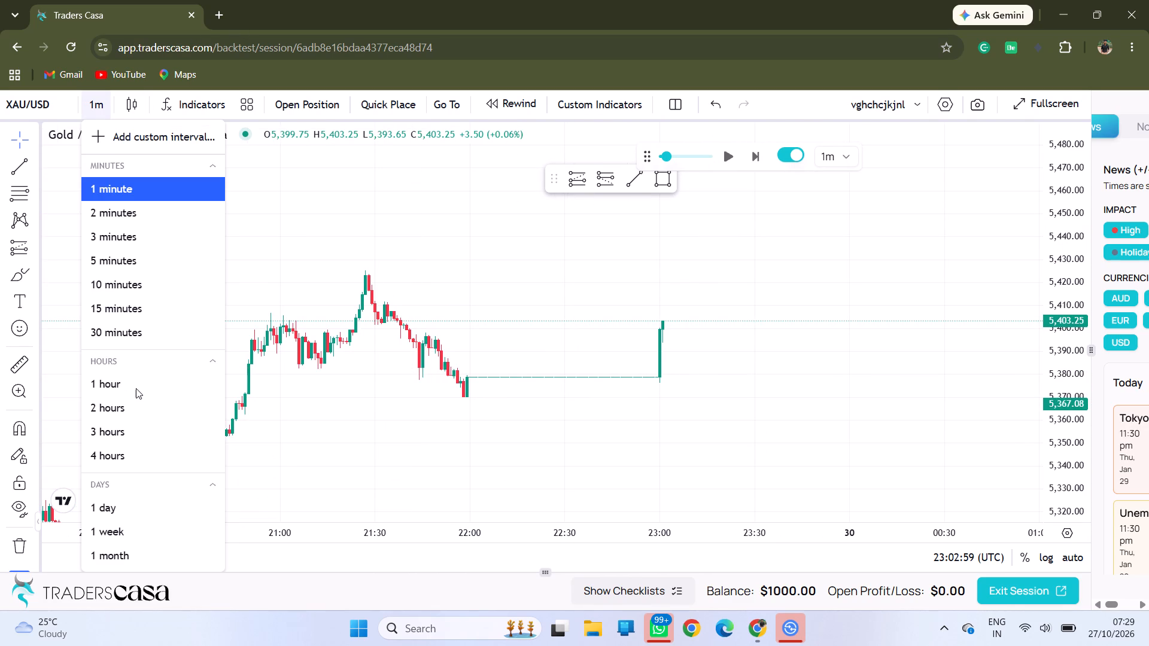
left_click(136, 388)
Draw a rectangle zone from 29 Jan 10:00 to 1 Feb 23:00, between about 5,533 and 5,548, above the sharp drop.
left_click_drag(649, 377, 546, 377)
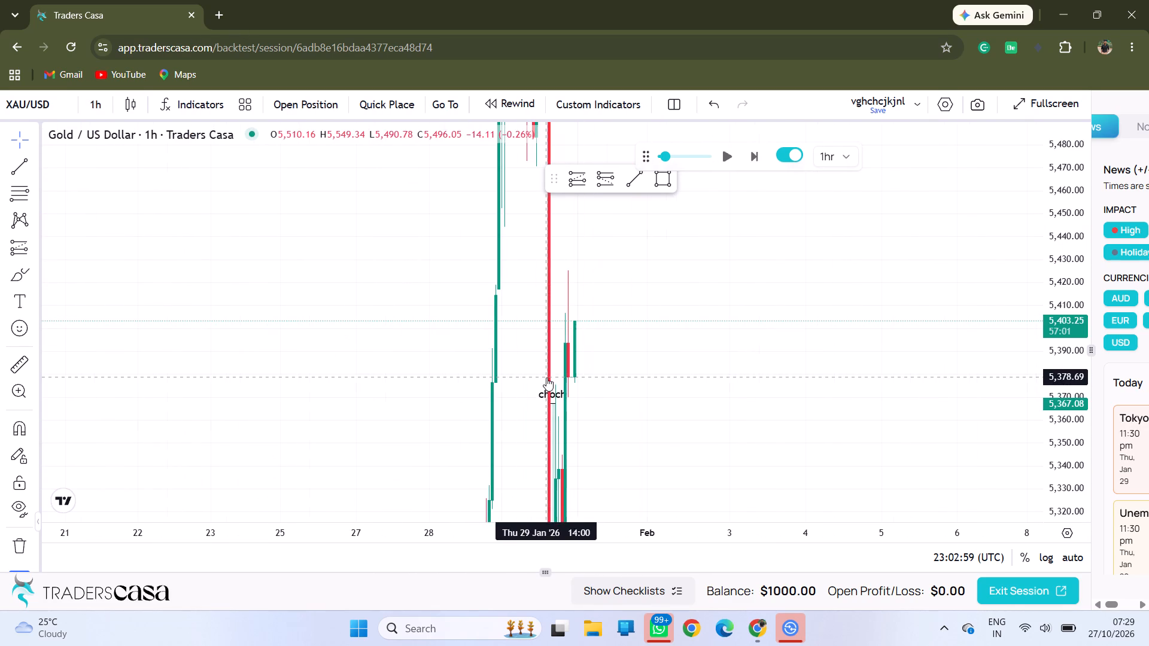
left_click_drag(1060, 290, 1105, 570)
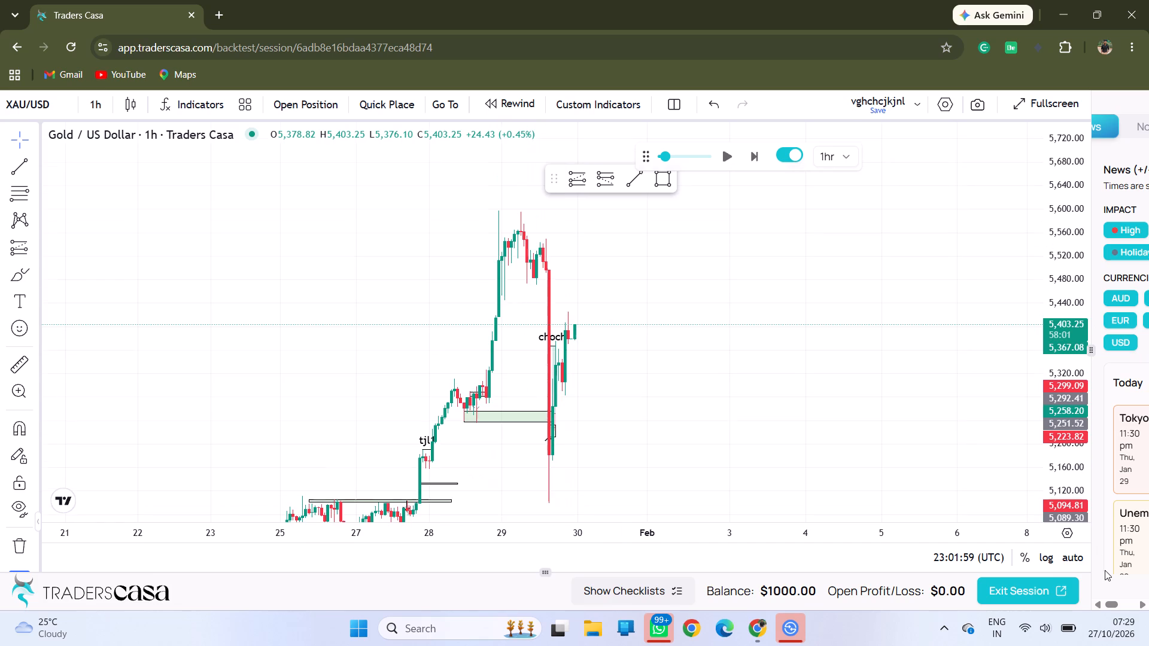
left_click_drag(1105, 570, 1105, 572)
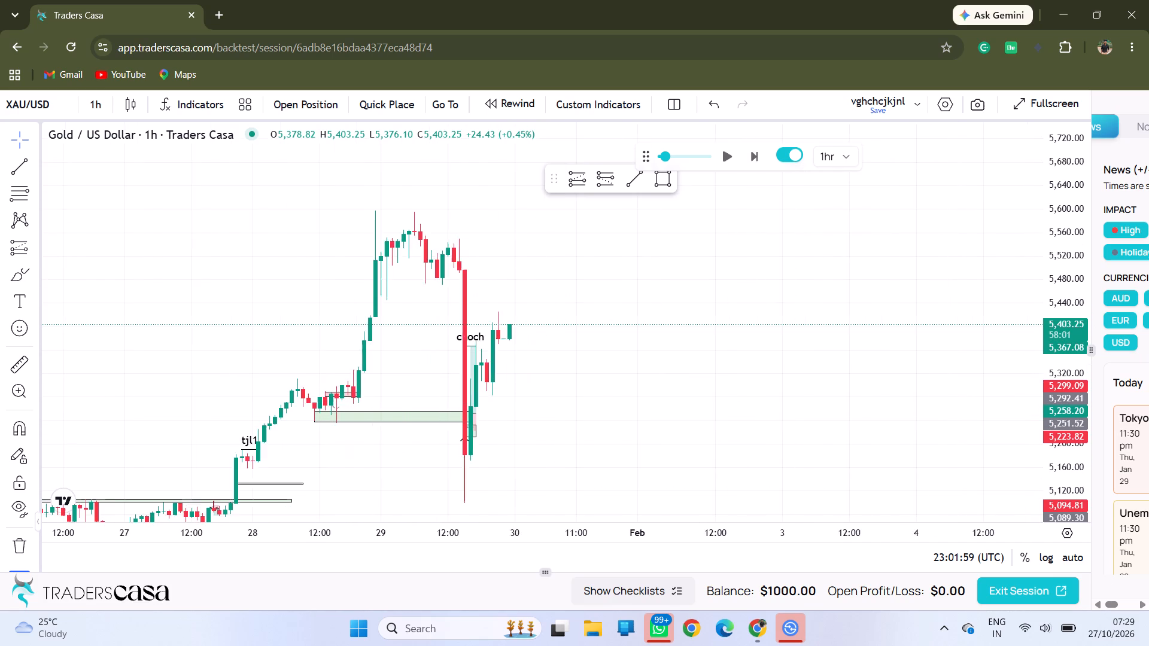
left_click_drag(334, 254, 391, 264)
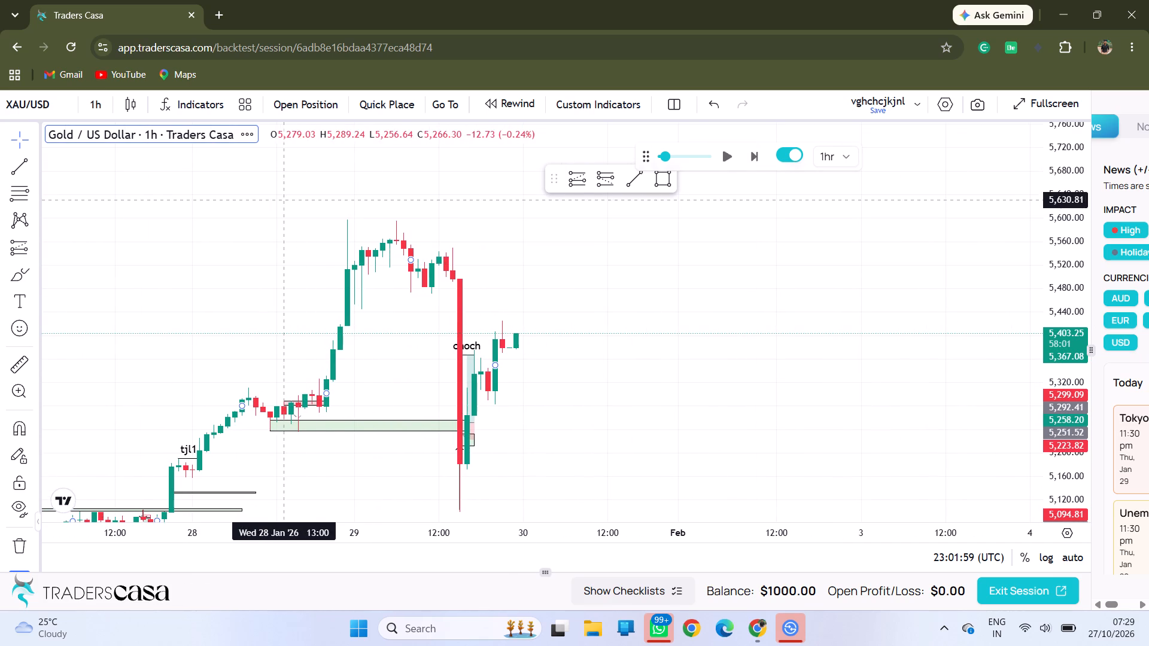
left_click_drag(270, 285, 247, 285)
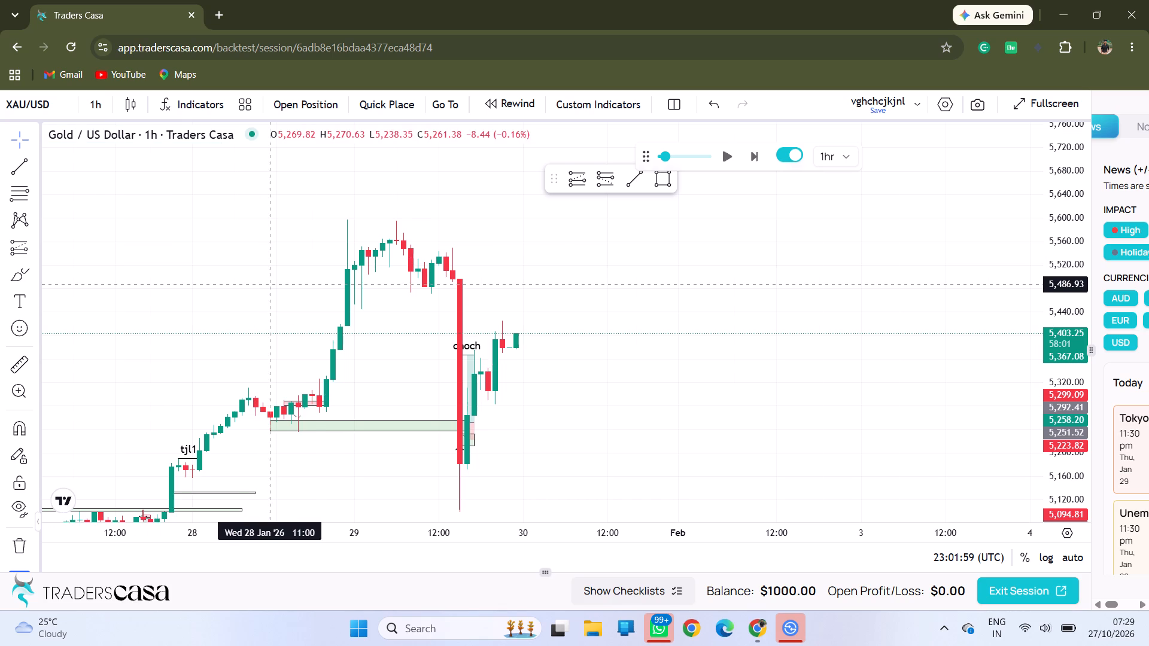
left_click_drag(247, 285, 197, 285)
left_click(37, 282)
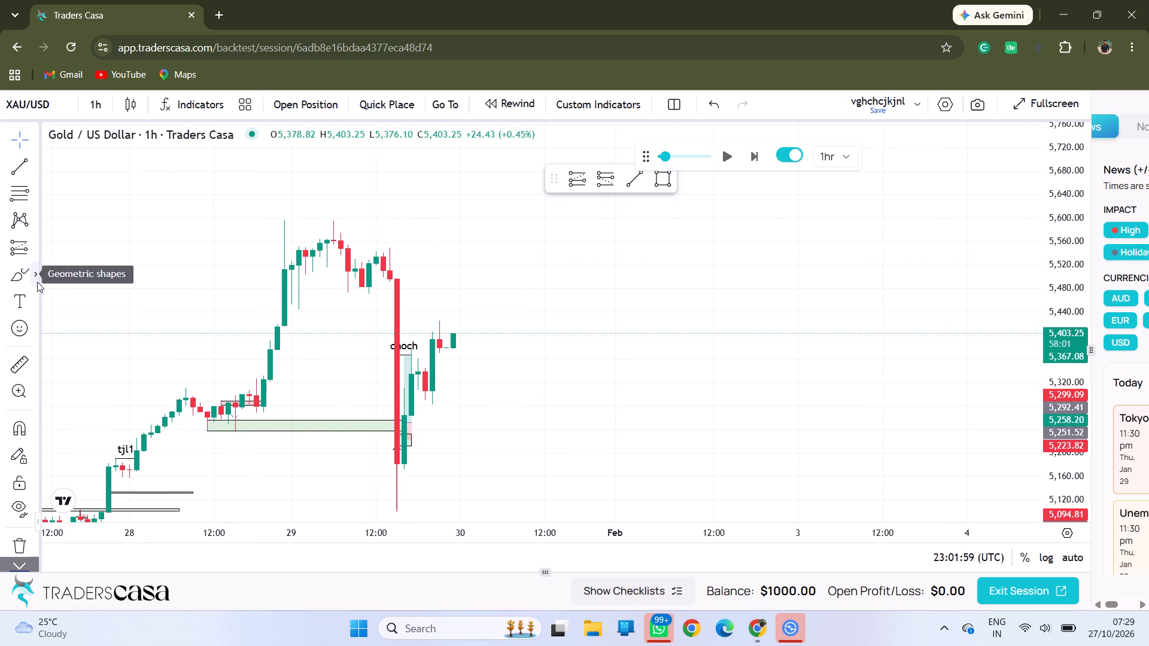
left_click(80, 426)
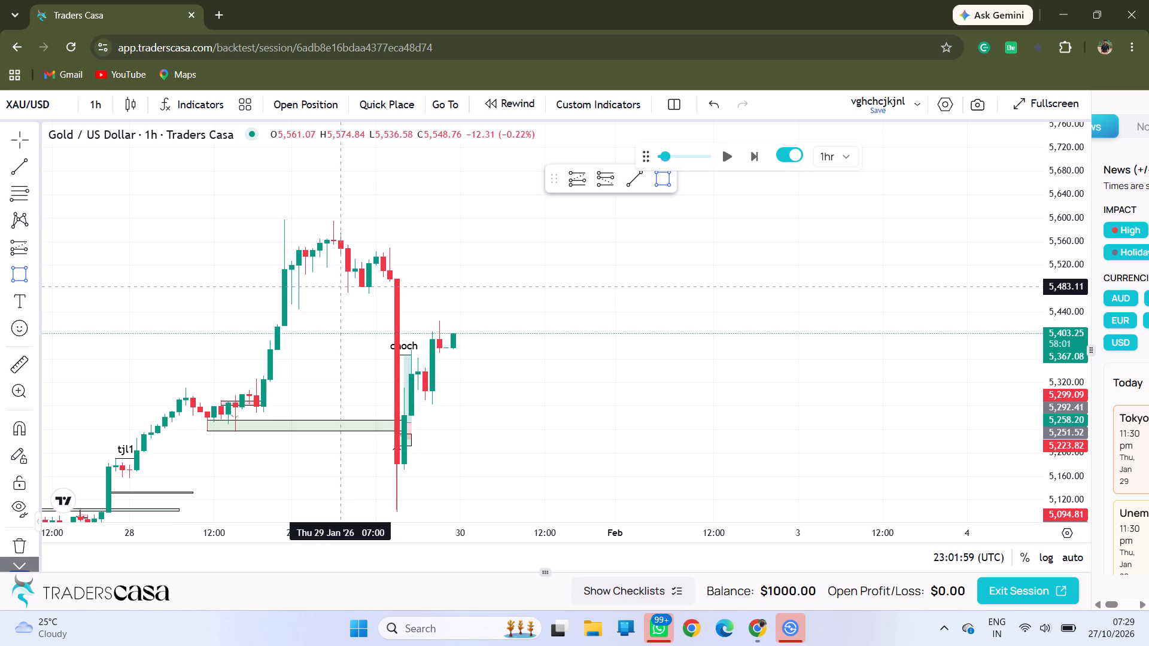
left_click(365, 257)
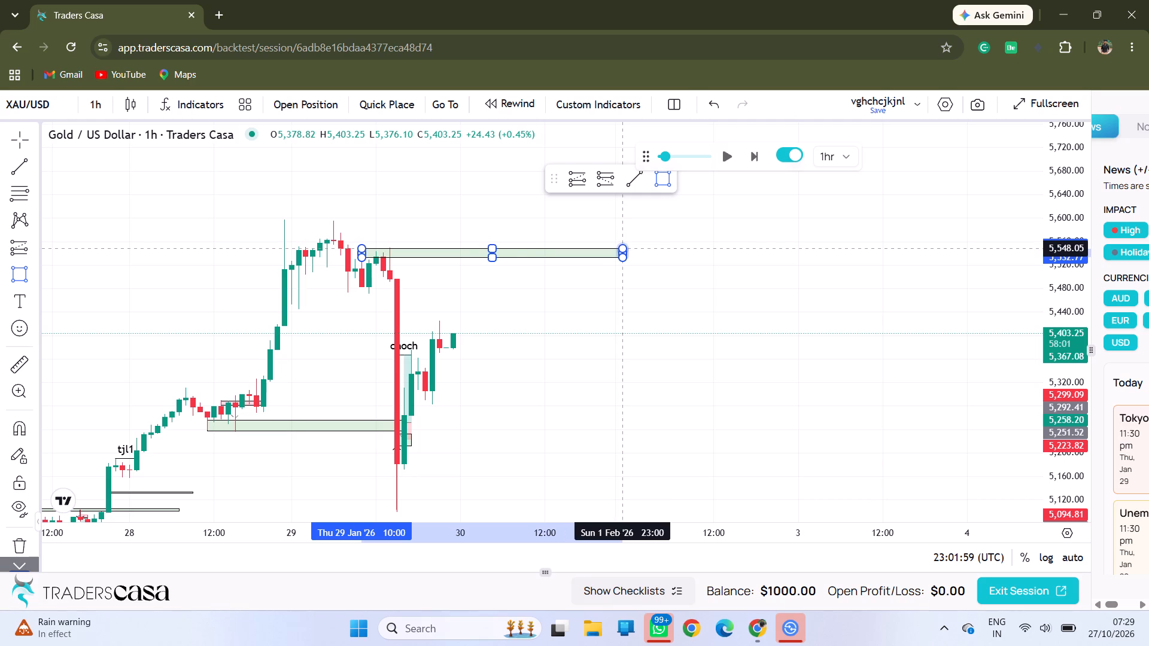
left_click(624, 248)
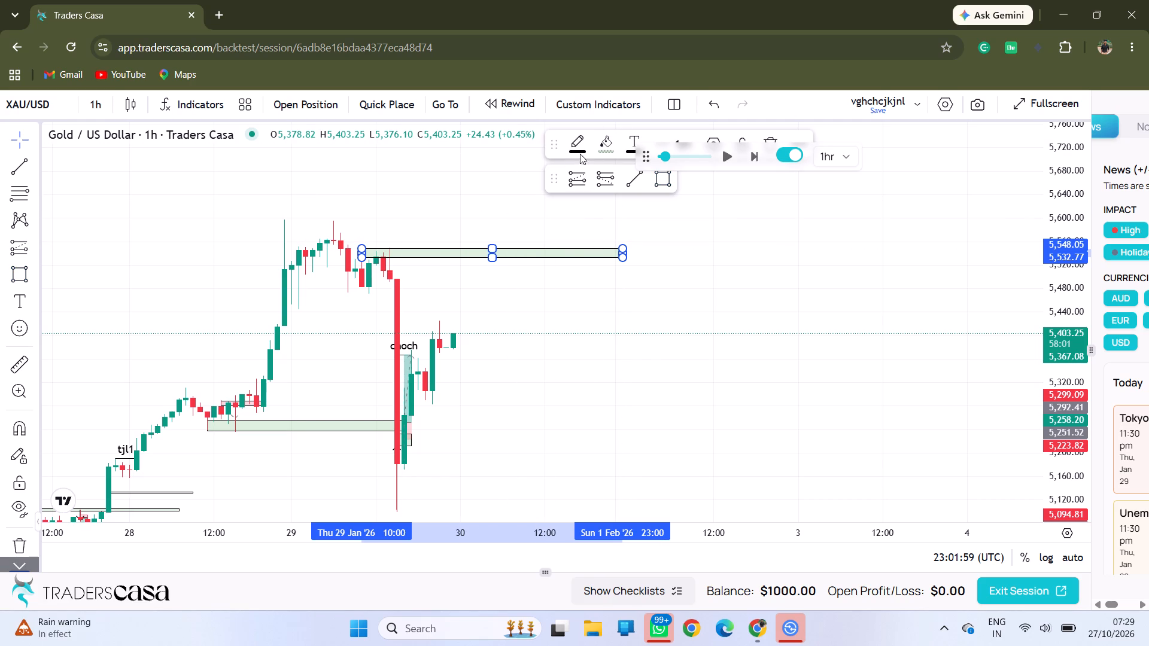
Change the new rectangle's fill colour to red and deselect it.
left_click(603, 149)
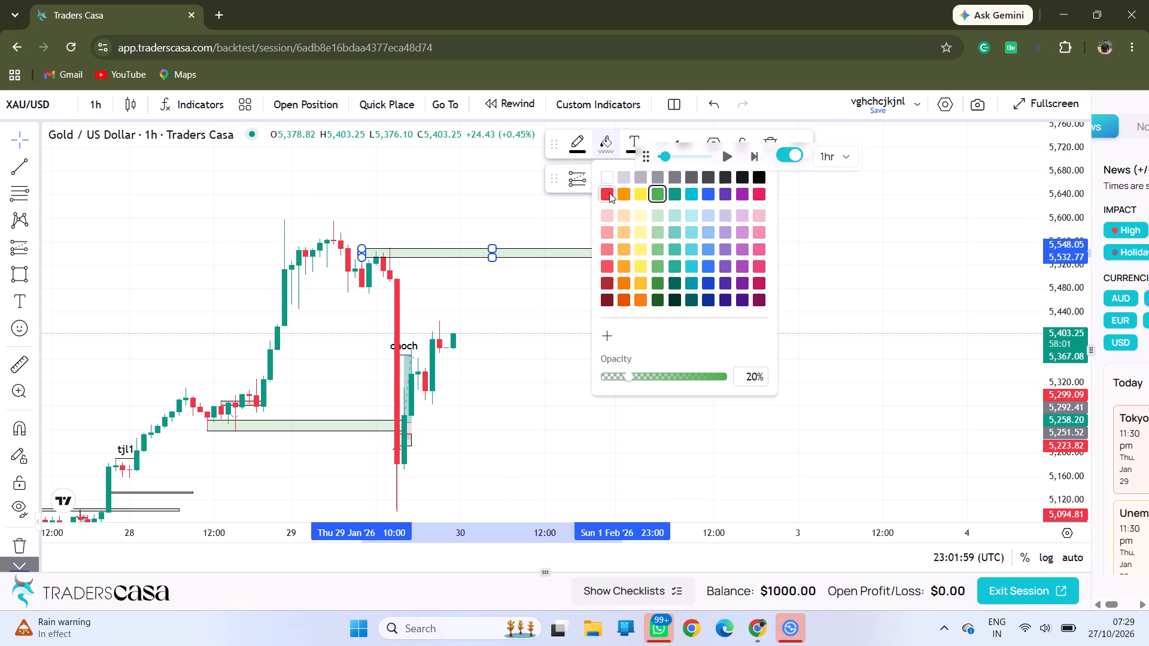
left_click(609, 192)
left_click(469, 185)
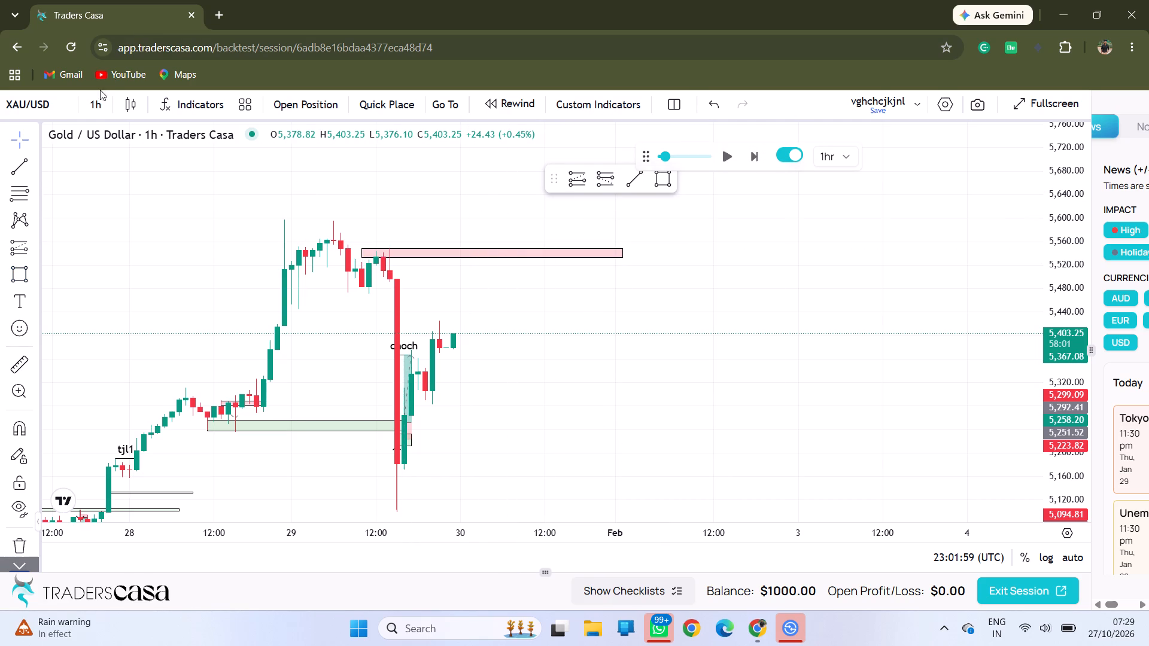
Switch the chart to the 15 minutes timeframe.
left_click(95, 101)
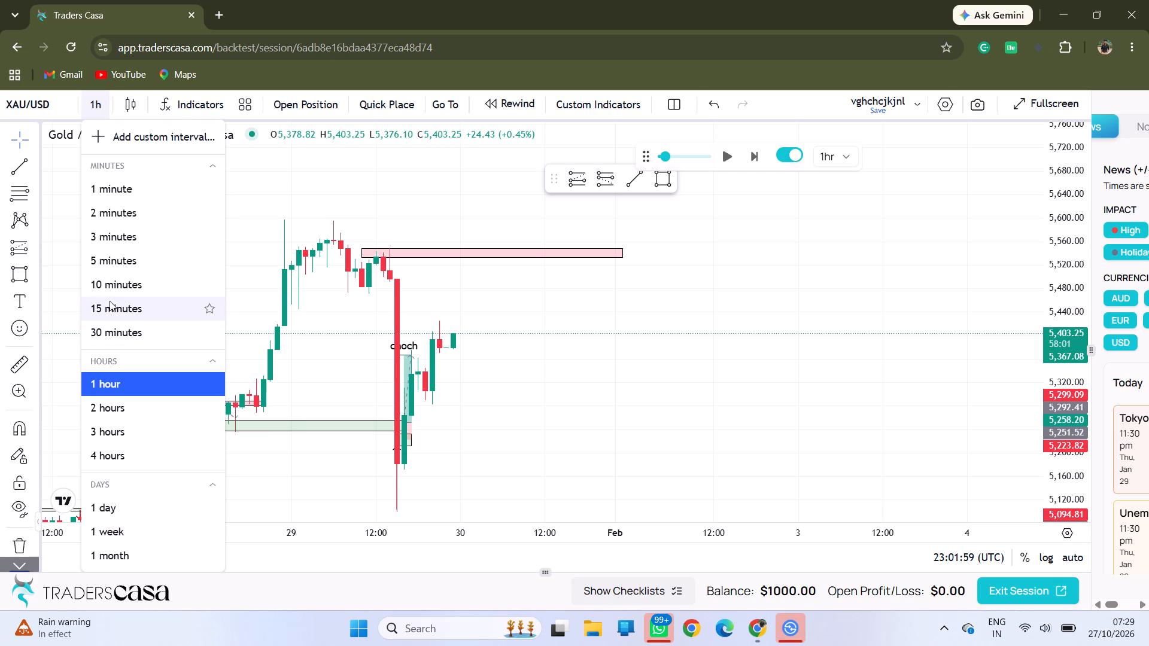
left_click(110, 299)
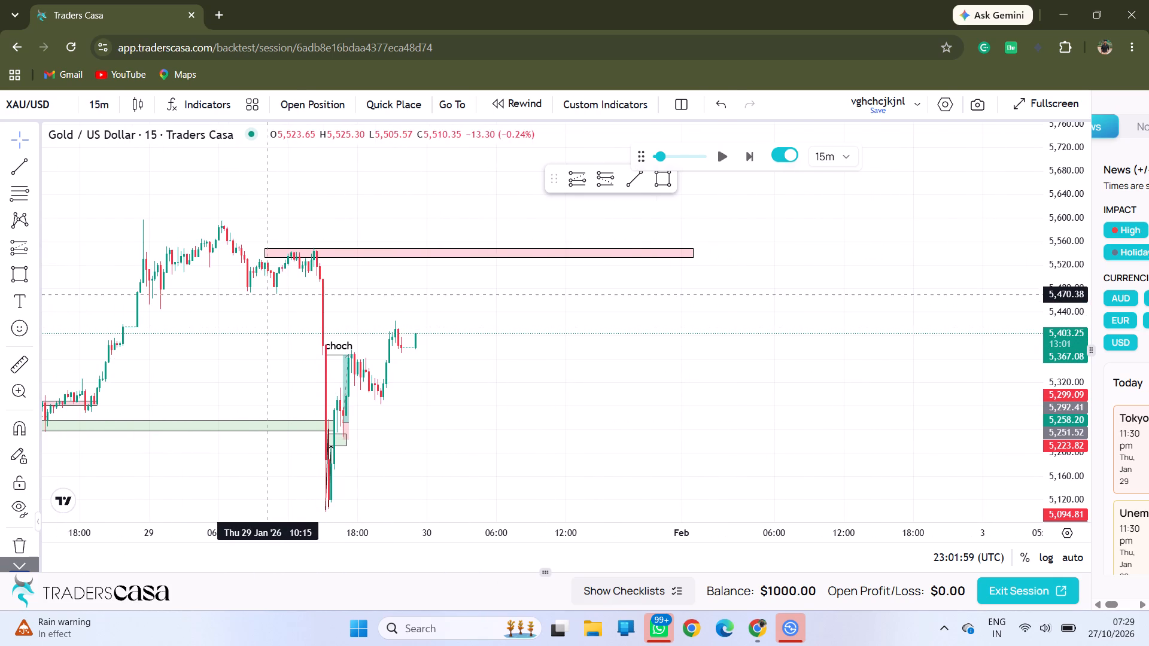
Examine the 15-minute price action around the red zone, the sharp drop and the choch level.
left_click_drag(267, 292, 392, 297)
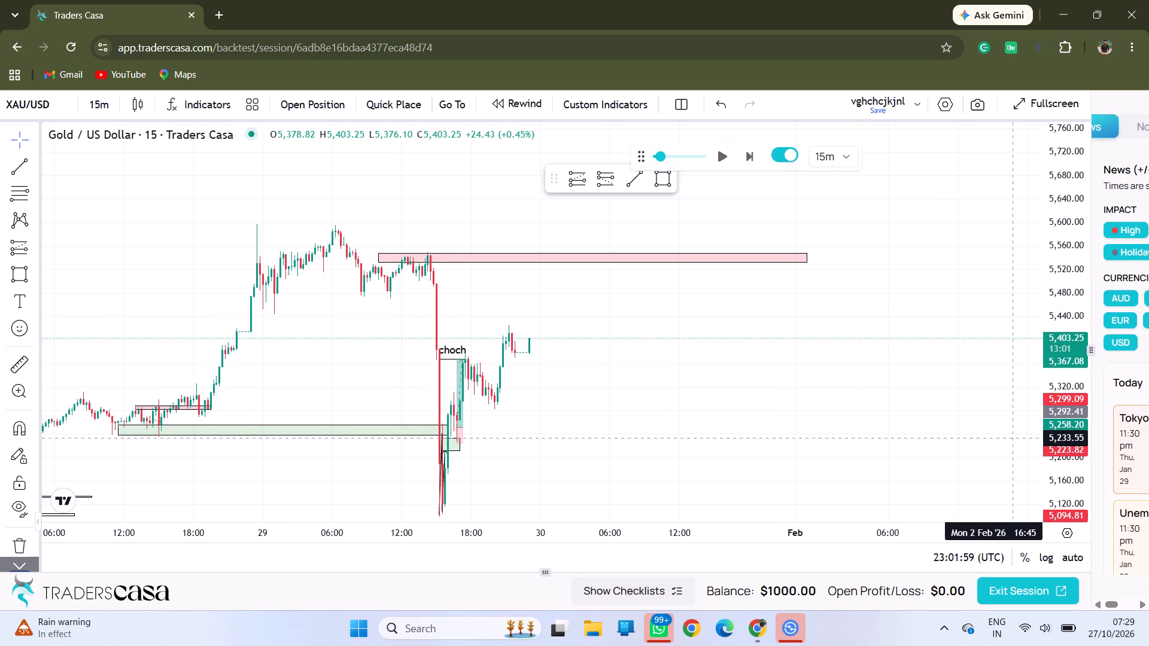
left_click_drag(1062, 428, 1045, 323)
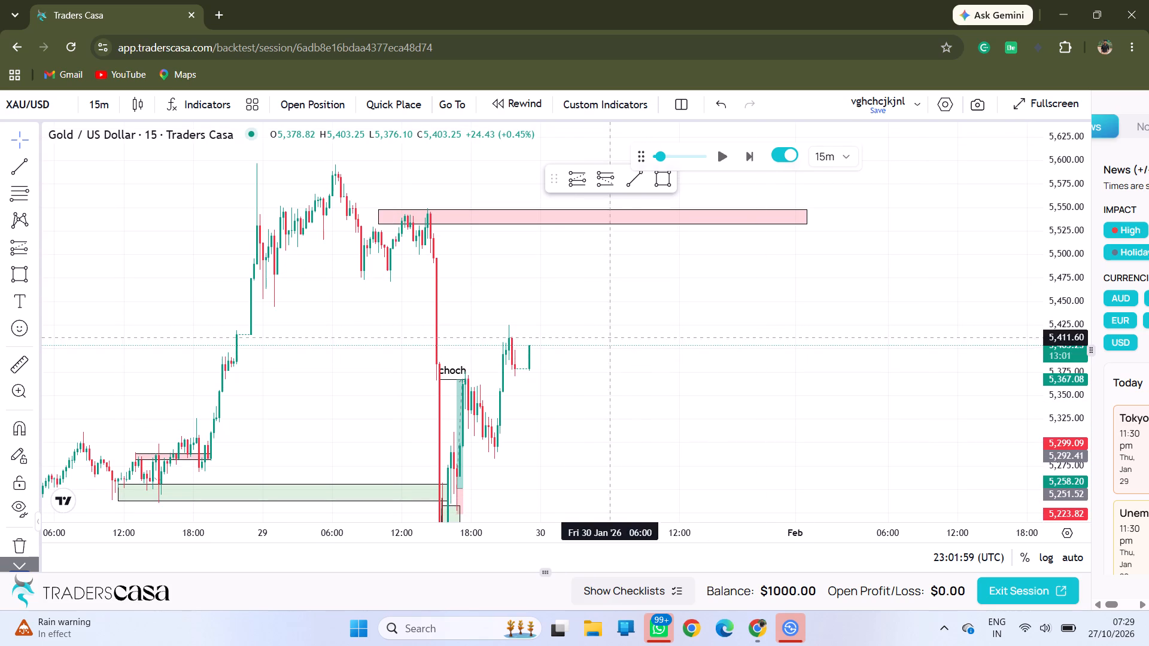
left_click_drag(564, 314, 671, 290)
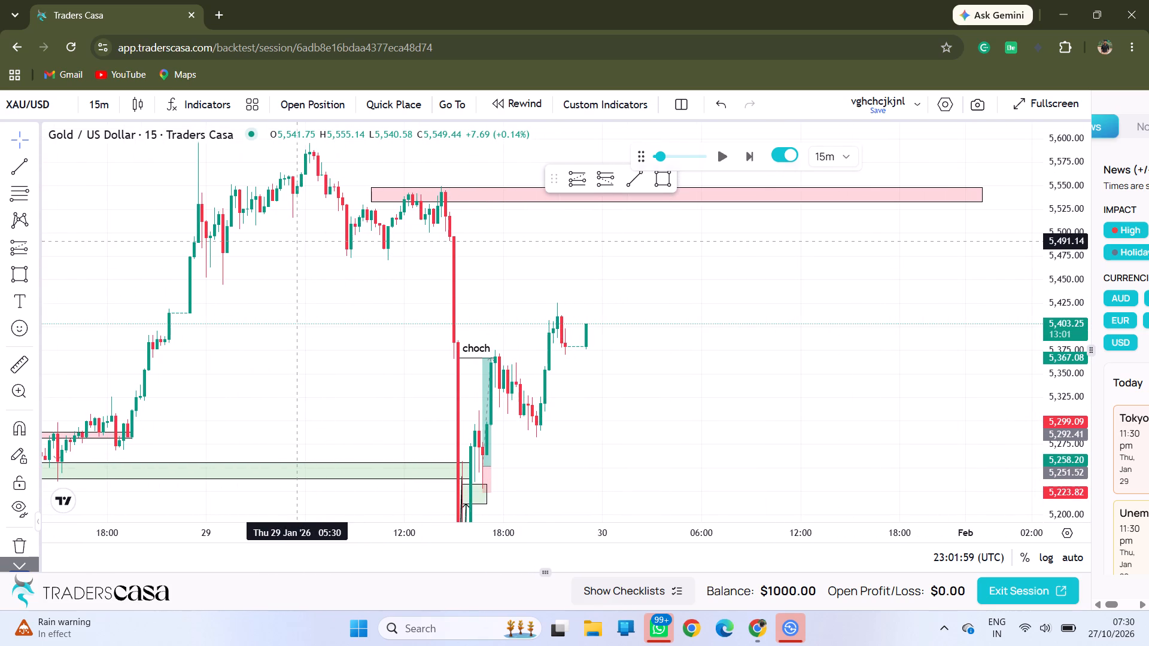
left_click_drag(564, 248, 443, 264)
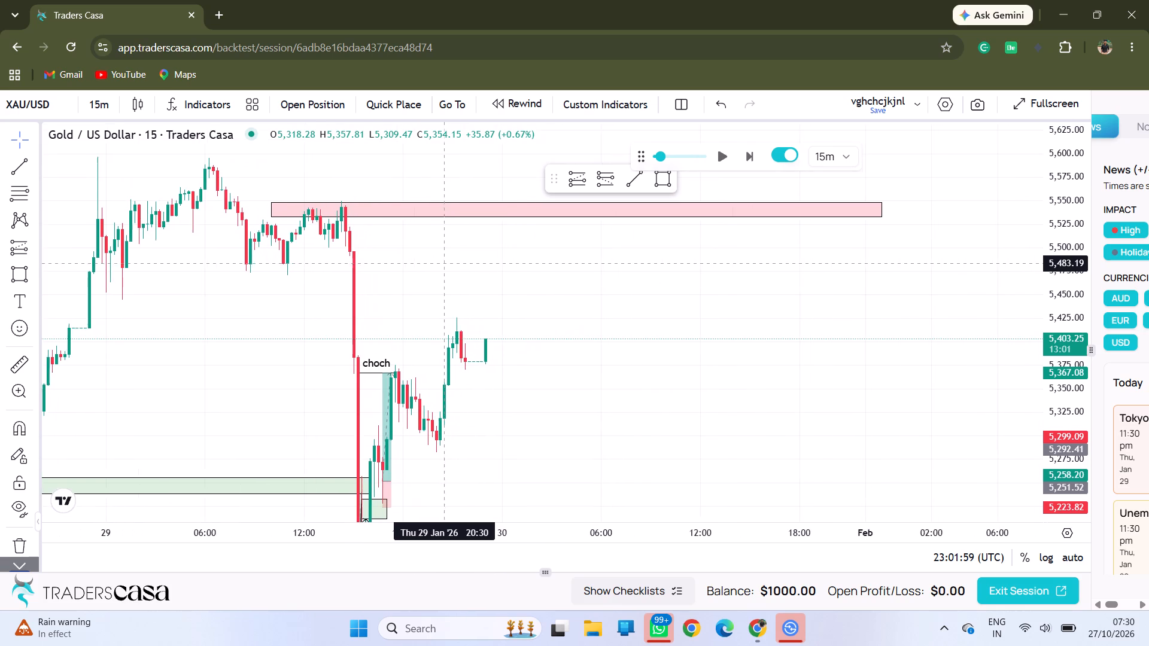
left_click_drag(443, 264, 553, 253)
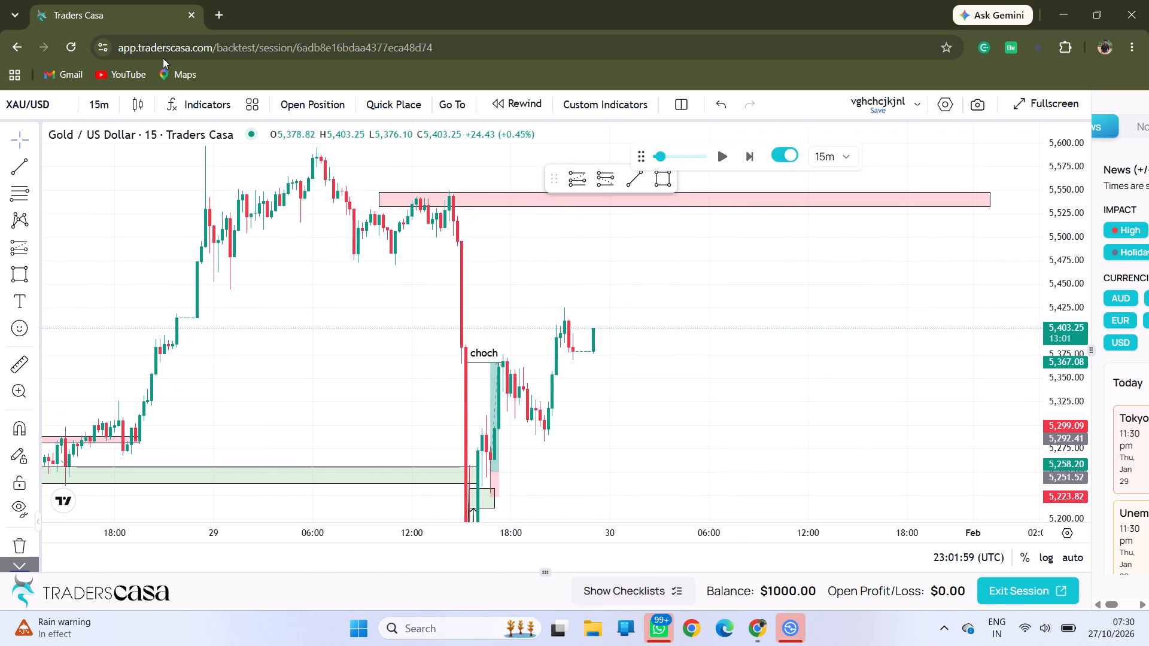
left_click_drag(366, 268, 463, 268)
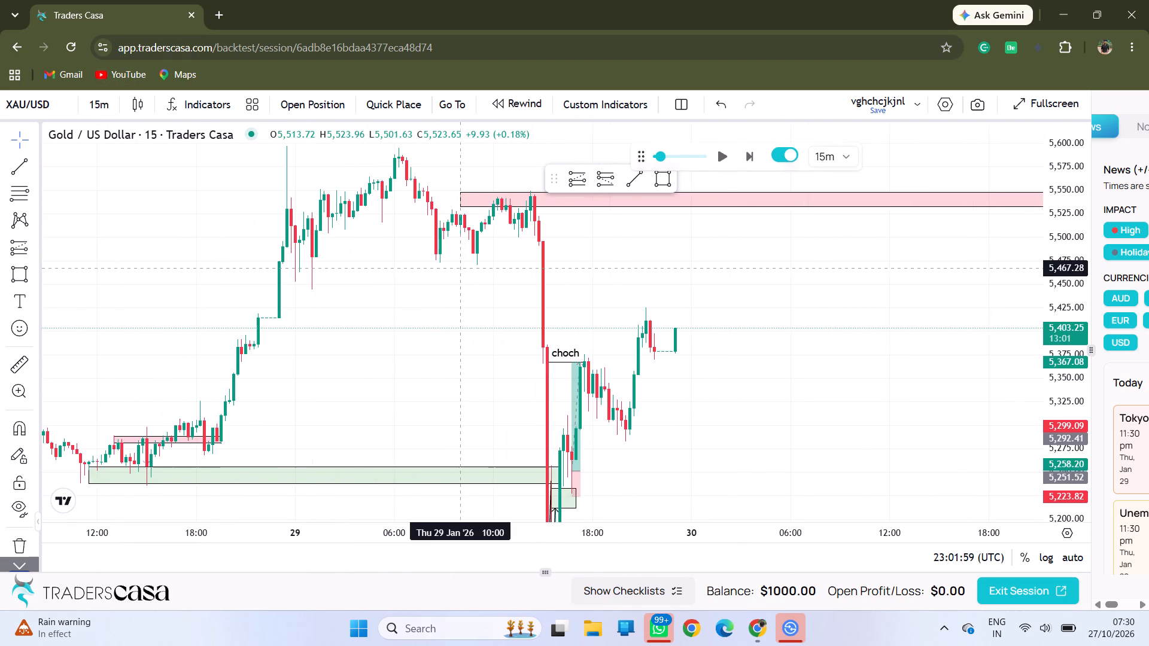
left_click_drag(463, 268, 313, 175)
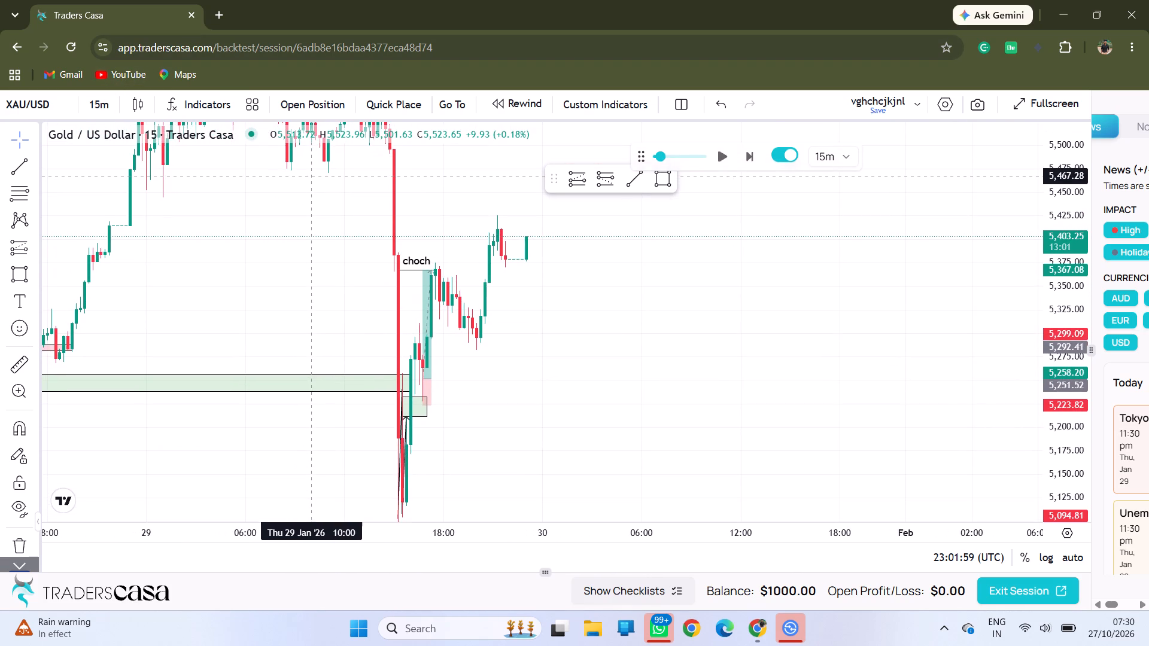
left_click_drag(313, 175, 313, 174)
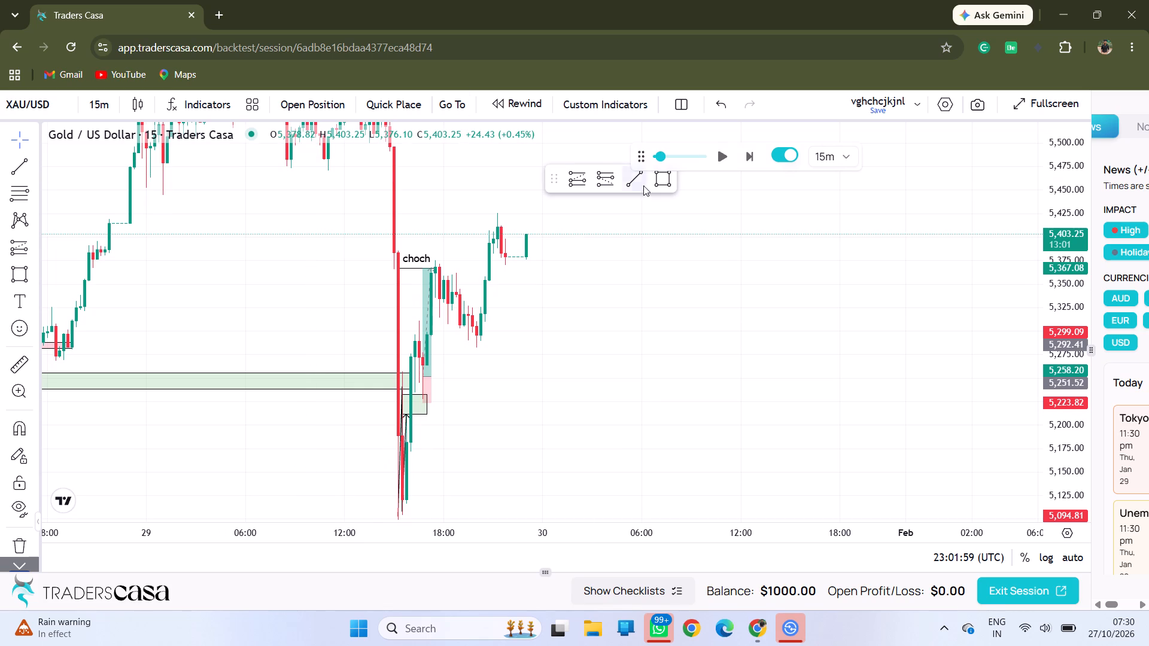
left_click_drag(646, 225, 547, 267)
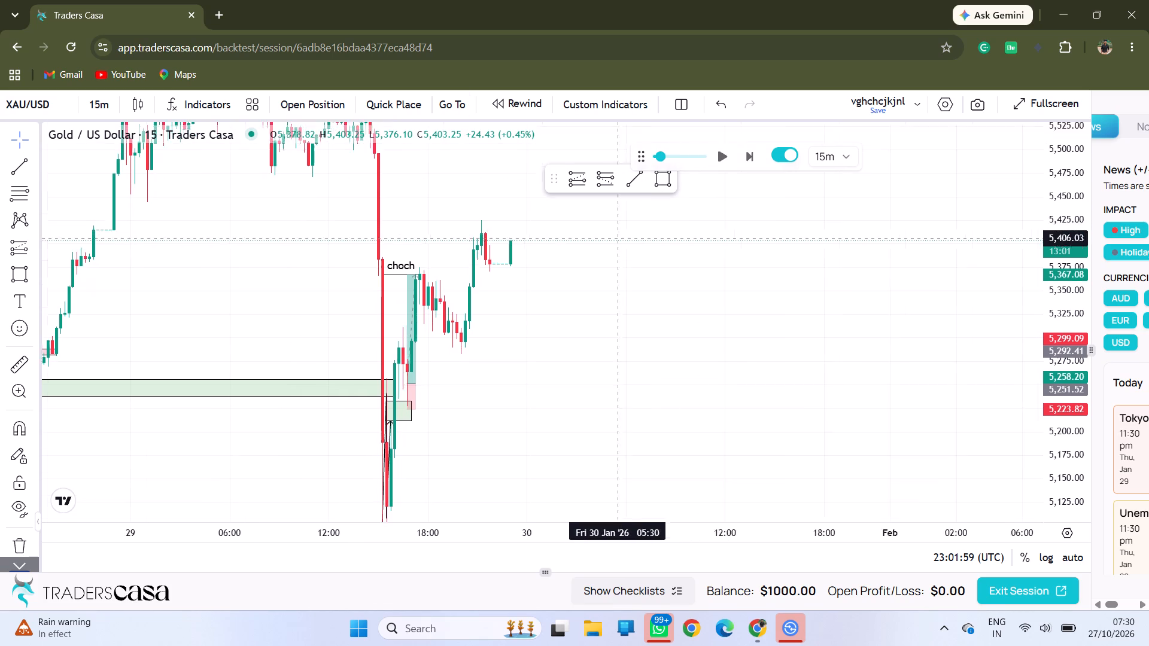
left_click_drag(547, 267, 503, 285)
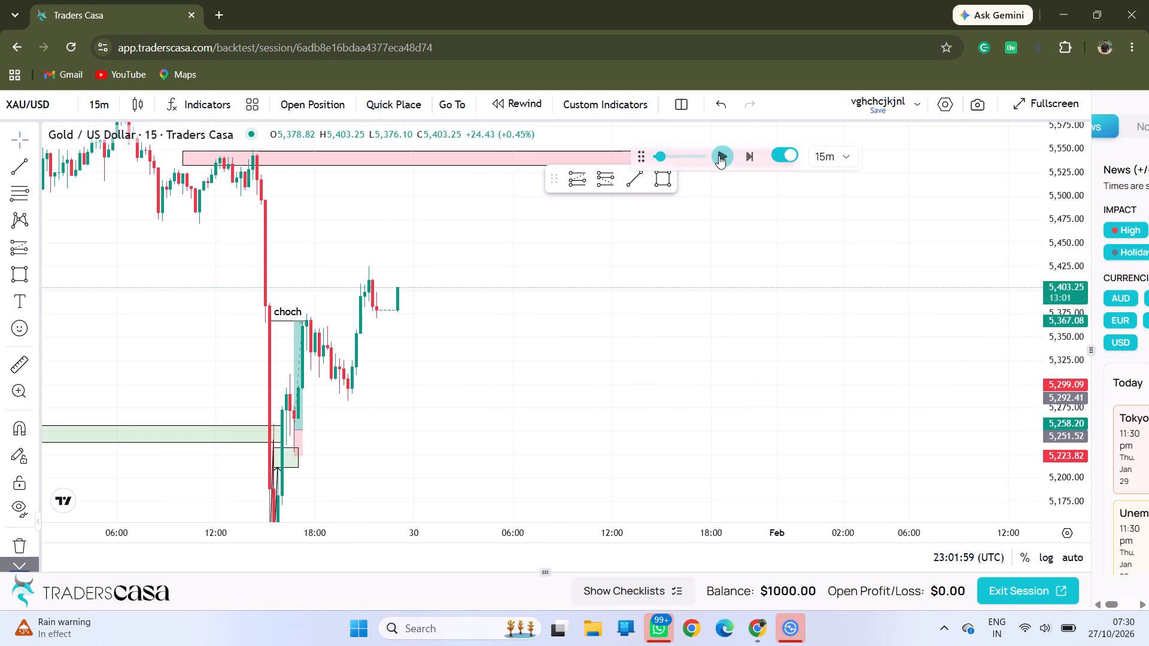
Play the market replay, raise the playback speed to maximum, and pause at about 01:30 UTC on 30 January.
left_click(719, 156)
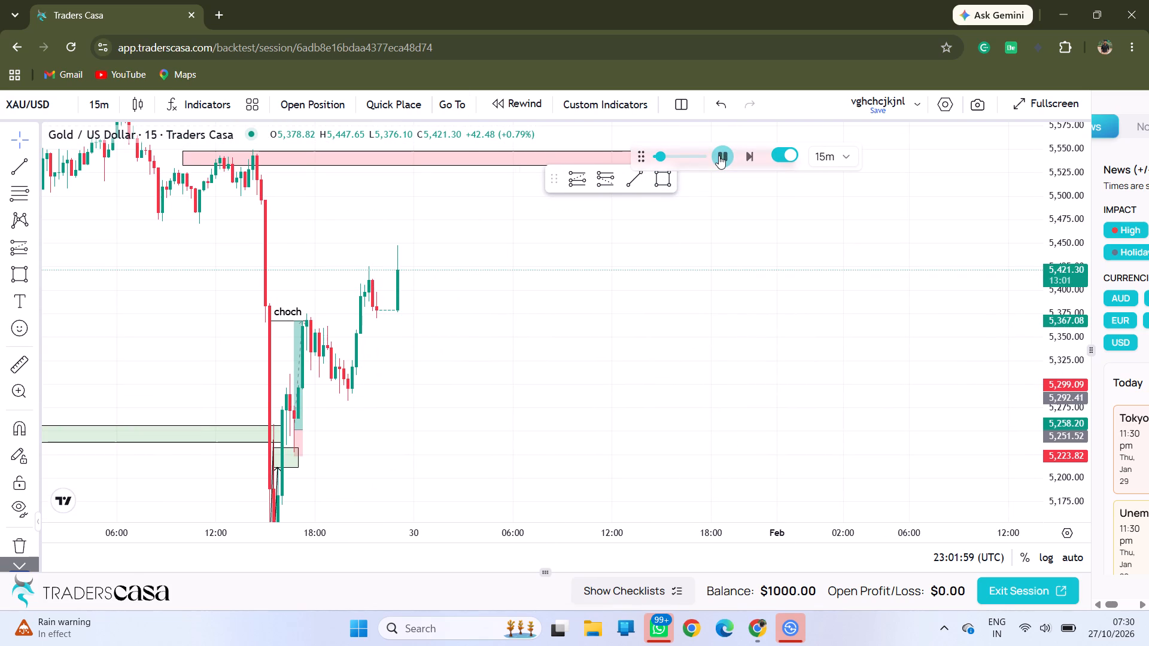
left_click_drag(719, 156, 658, 156)
left_click_drag(658, 156, 661, 156)
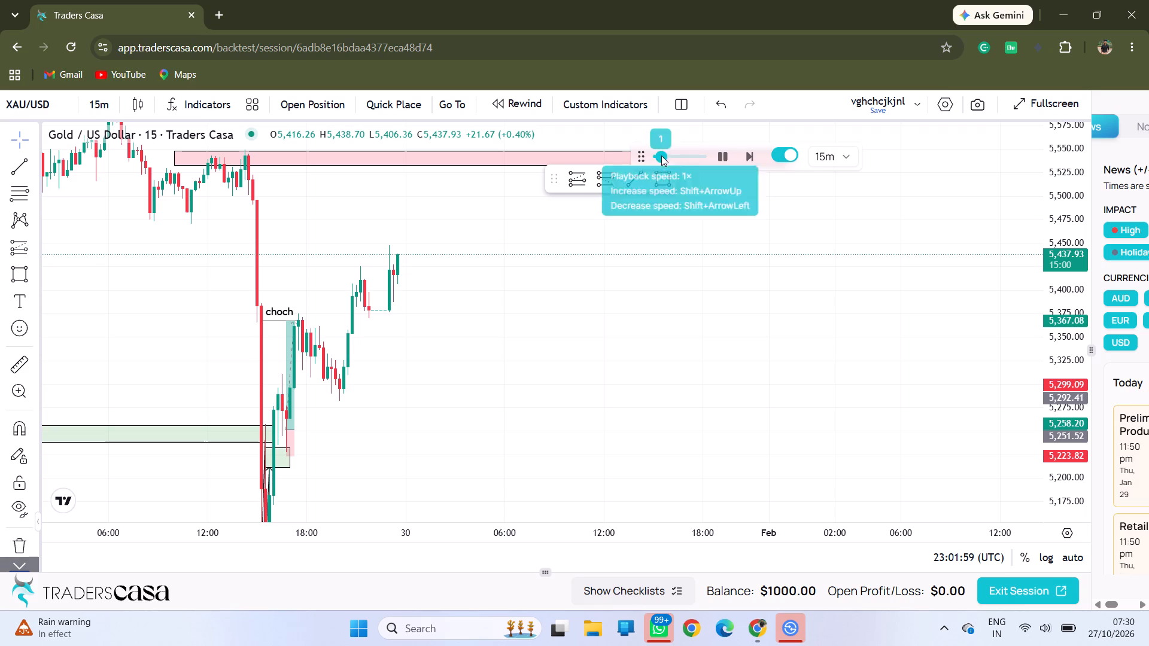
left_click_drag(661, 156, 706, 156)
left_click(725, 156)
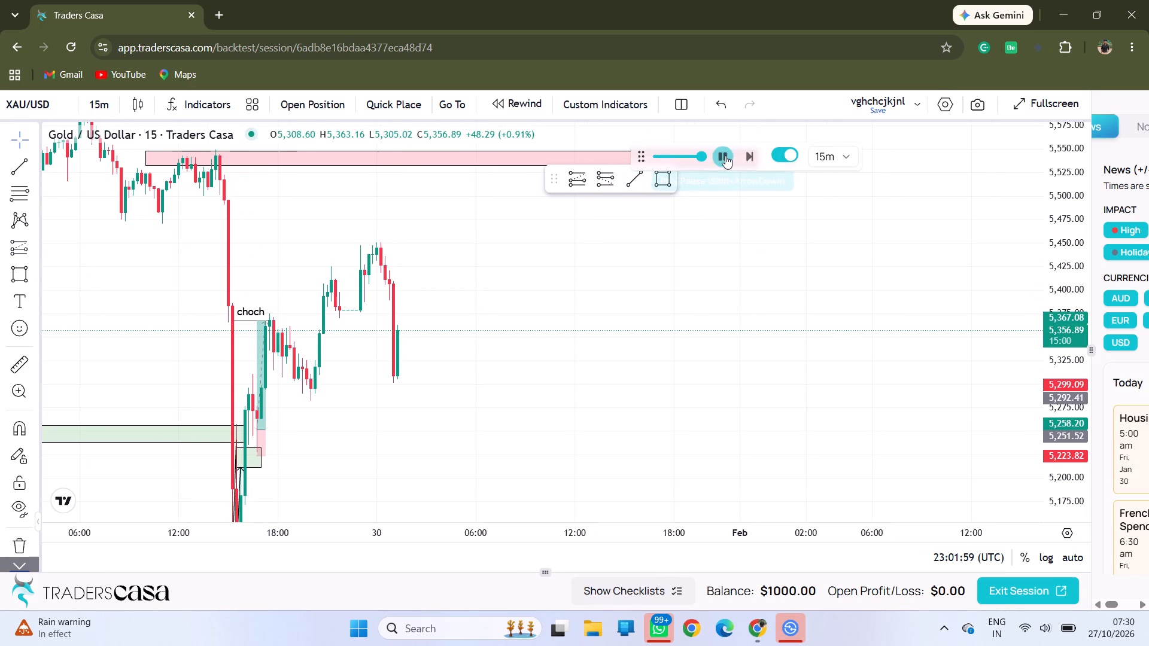
left_click_drag(317, 217, 606, 237)
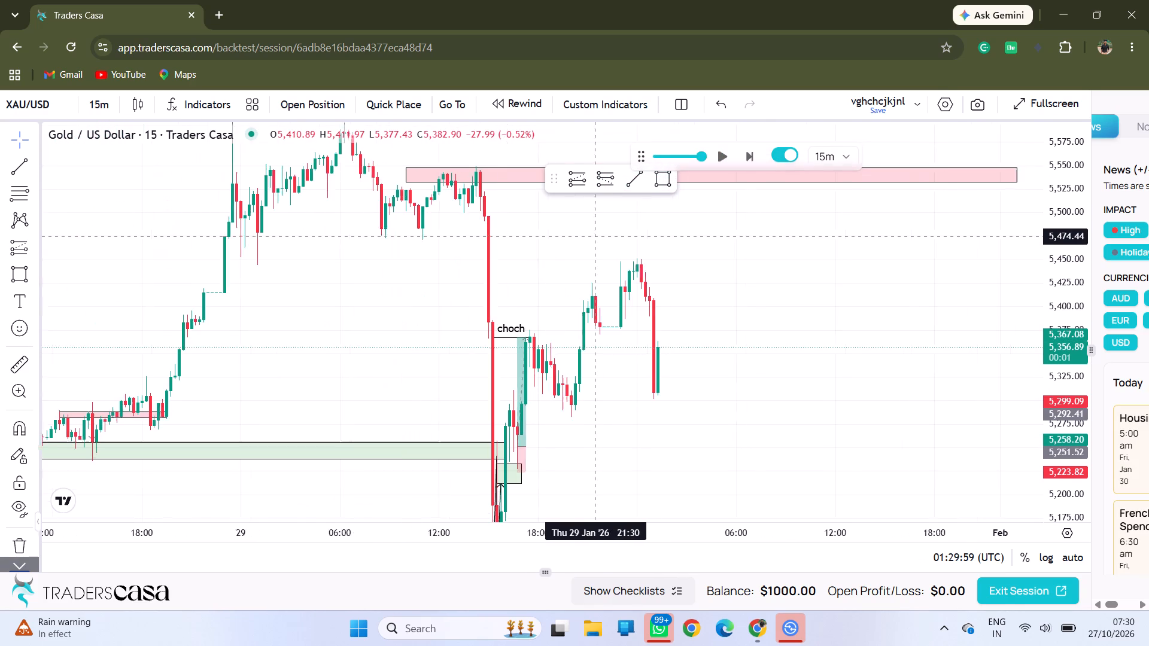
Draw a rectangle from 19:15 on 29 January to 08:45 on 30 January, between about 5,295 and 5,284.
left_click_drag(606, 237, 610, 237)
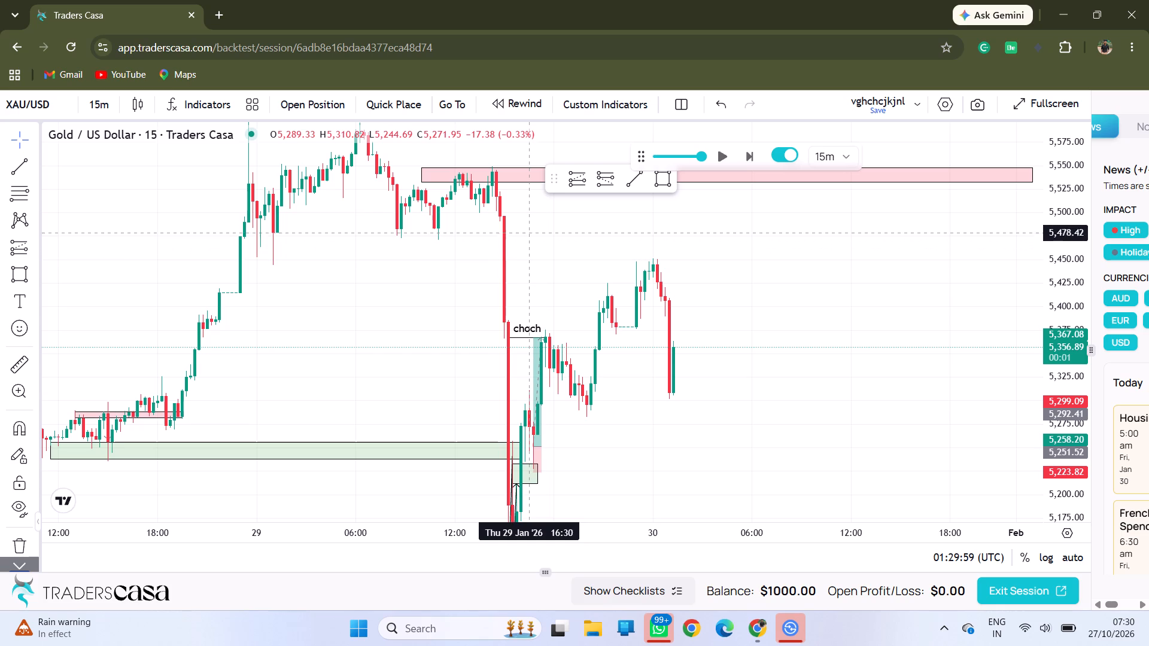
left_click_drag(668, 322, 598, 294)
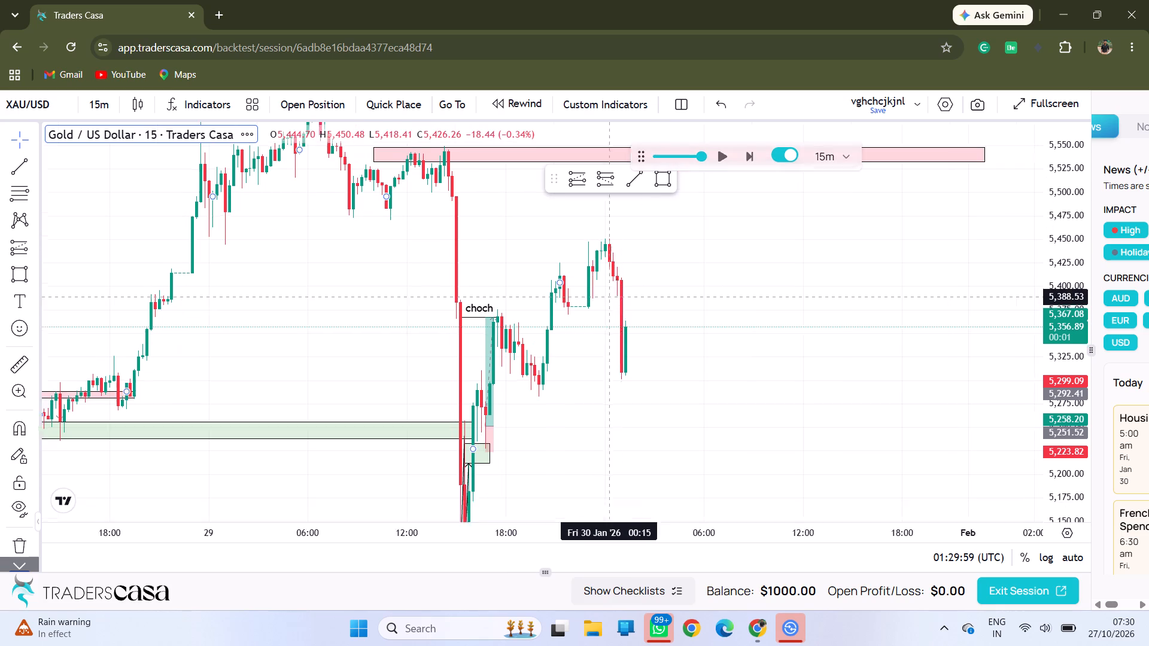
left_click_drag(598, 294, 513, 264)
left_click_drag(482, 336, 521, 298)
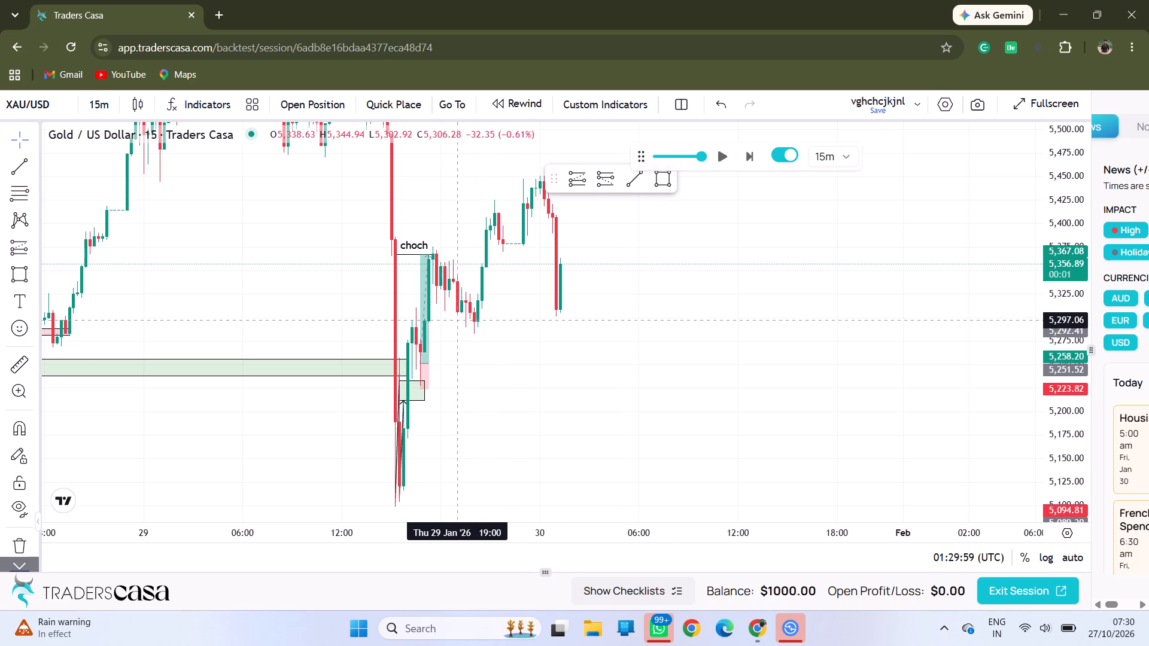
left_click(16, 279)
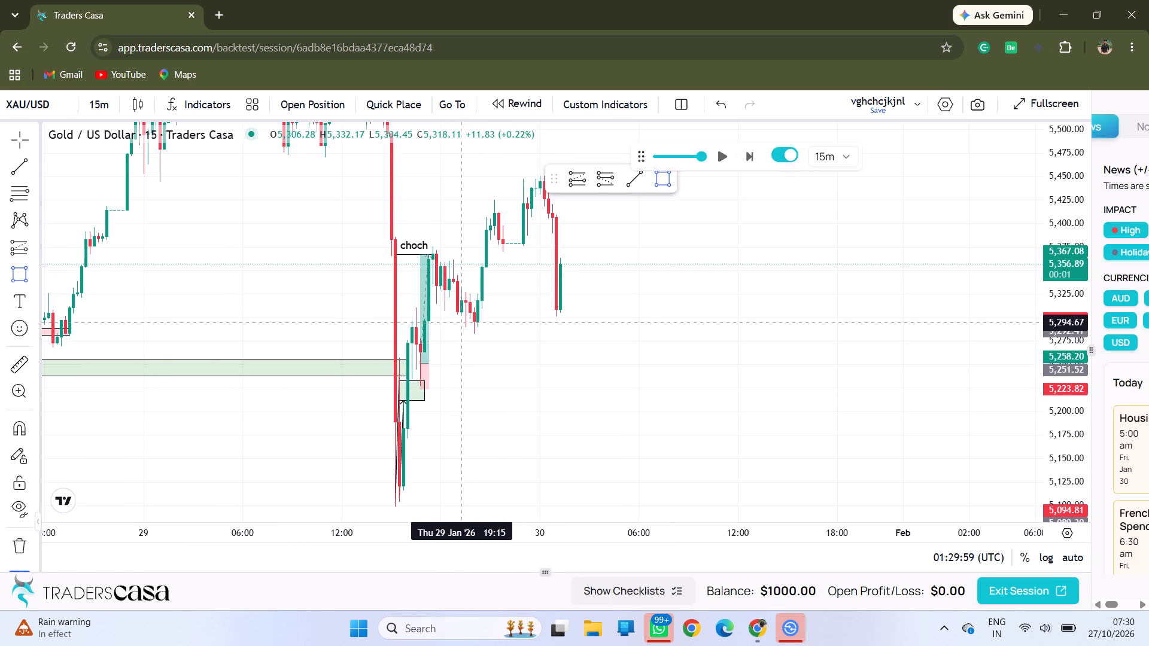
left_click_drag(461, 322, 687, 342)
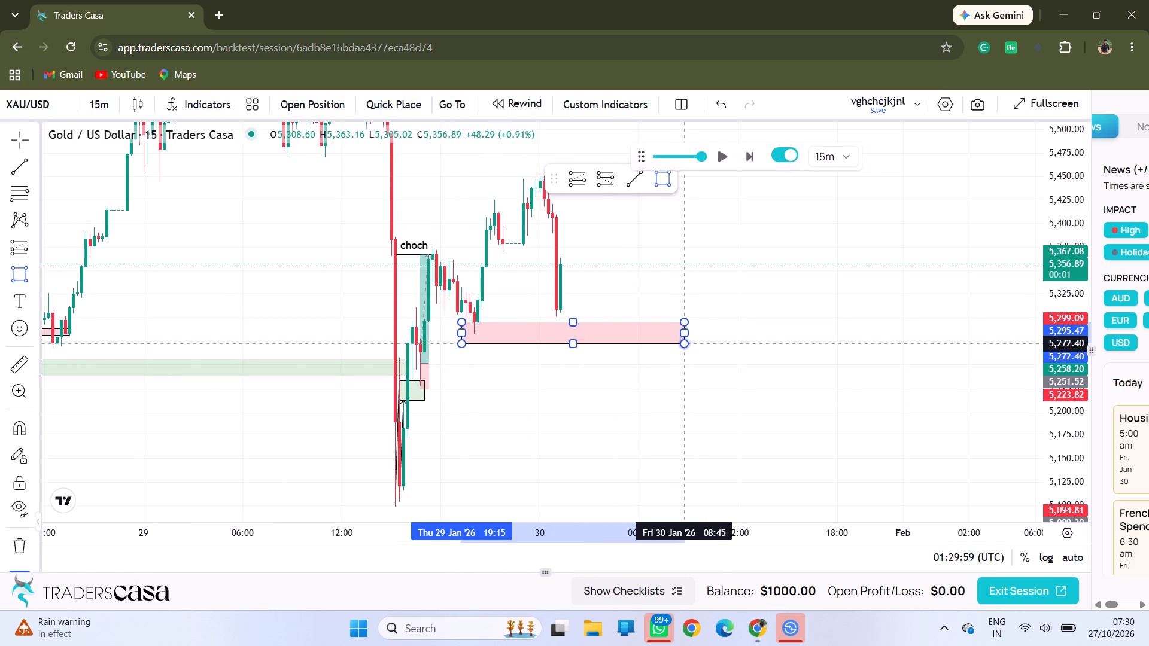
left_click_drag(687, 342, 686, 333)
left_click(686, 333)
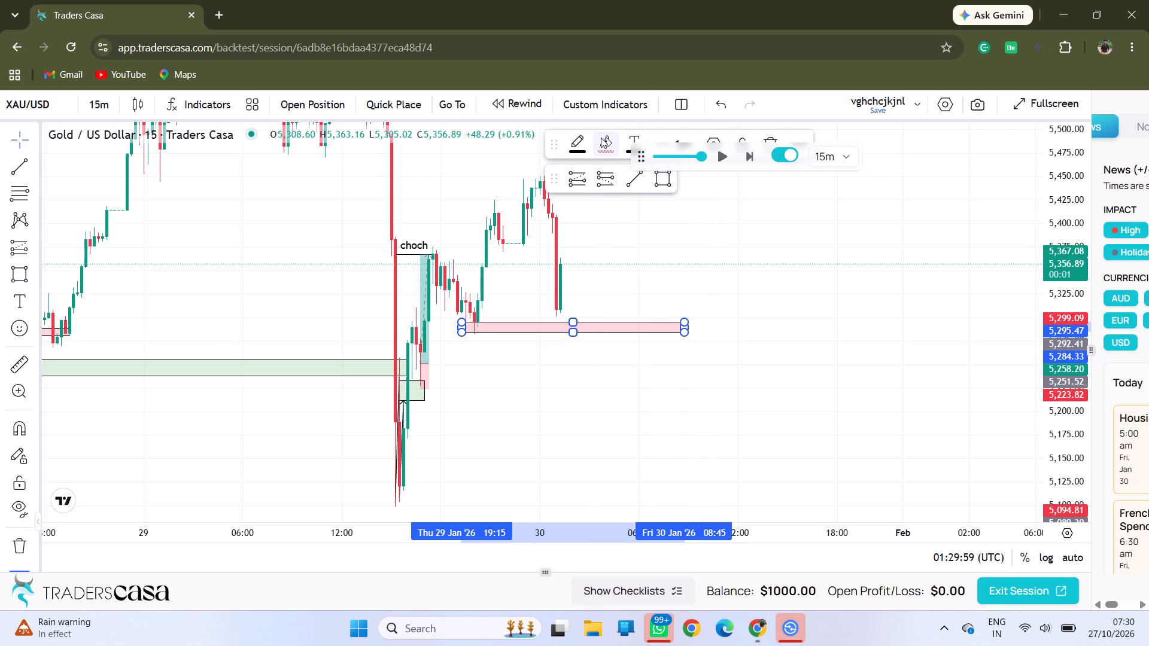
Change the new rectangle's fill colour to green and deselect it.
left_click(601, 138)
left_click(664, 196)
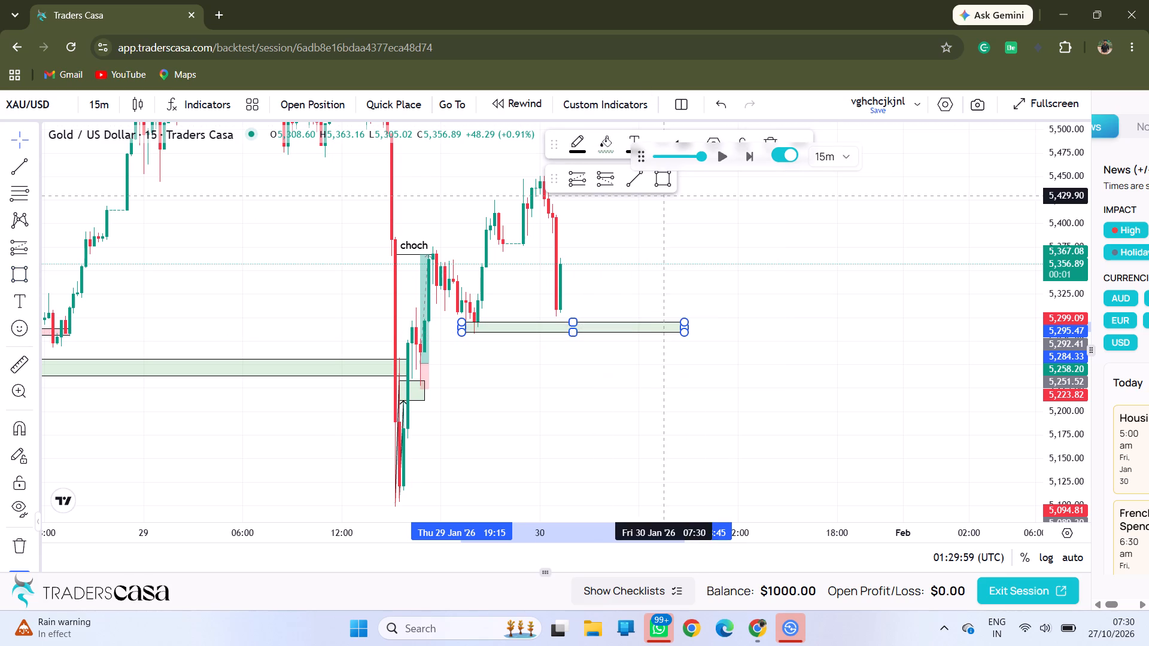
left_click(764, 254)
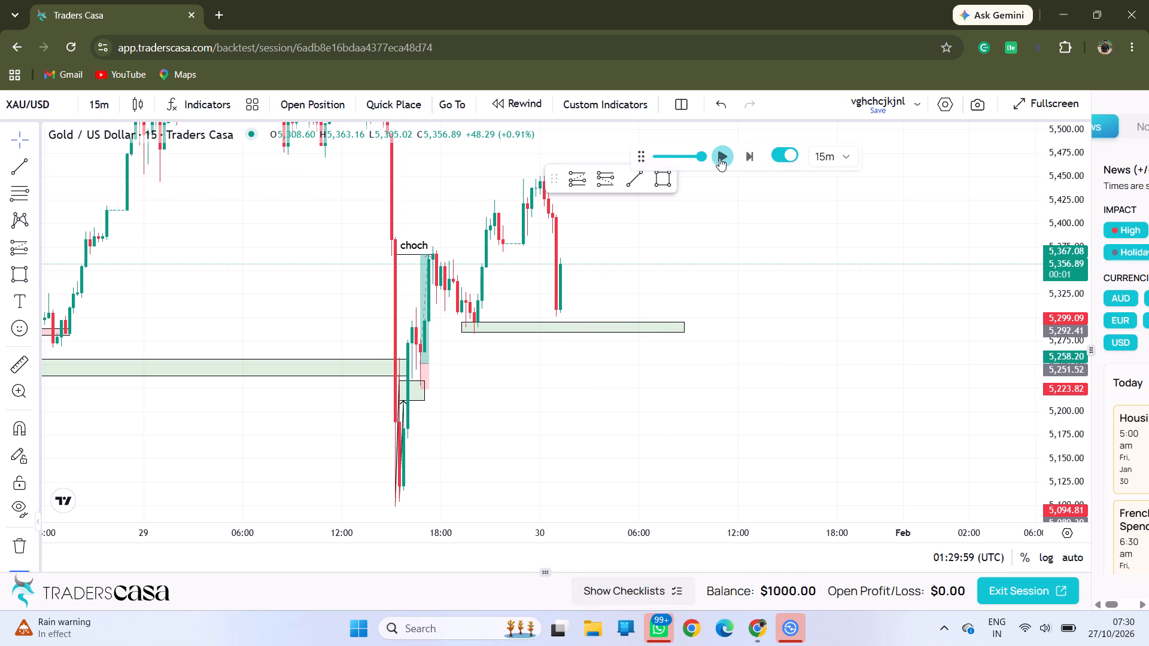
Play the market replay and pause it at about 02:30 UTC on 30 January.
left_click(719, 158)
left_click(719, 158)
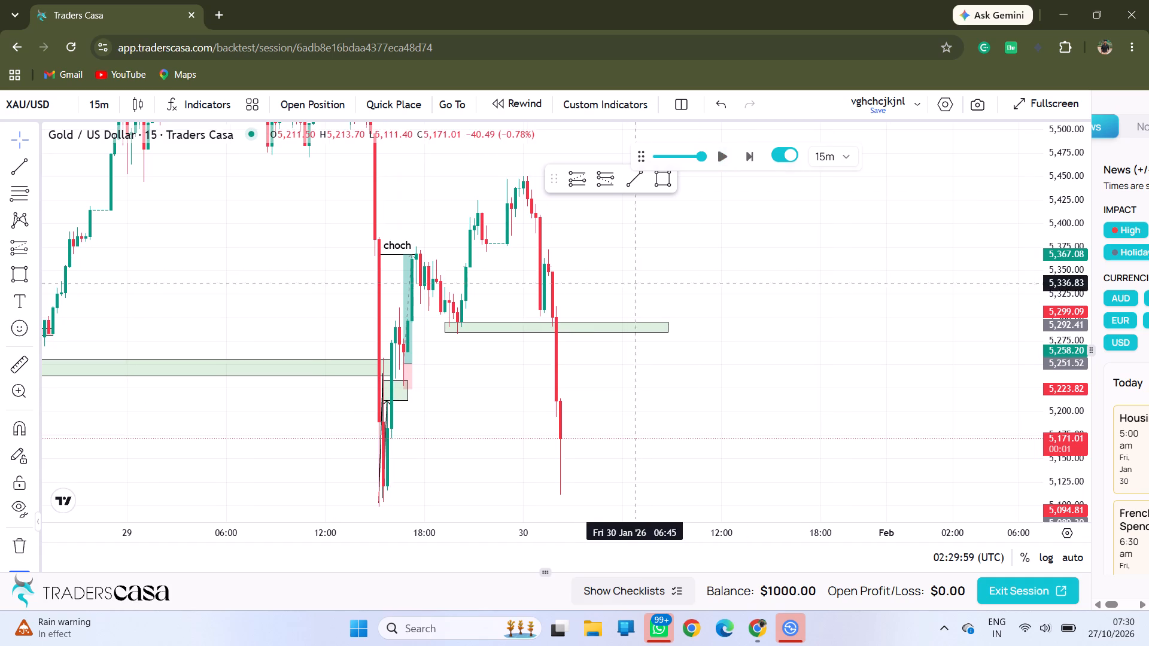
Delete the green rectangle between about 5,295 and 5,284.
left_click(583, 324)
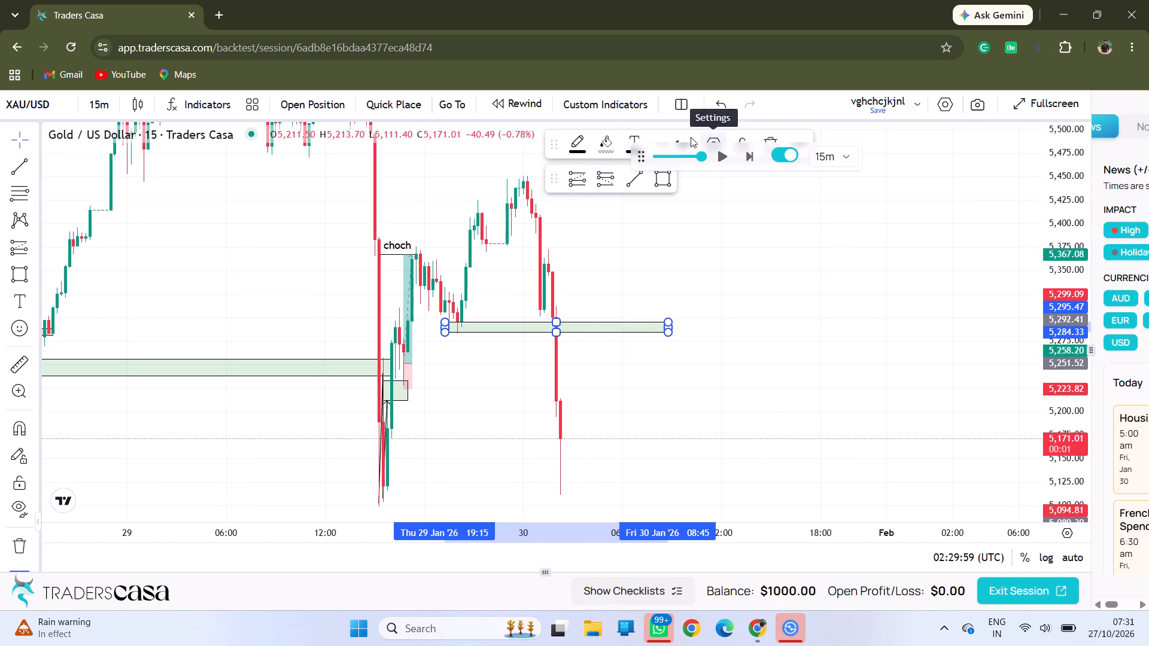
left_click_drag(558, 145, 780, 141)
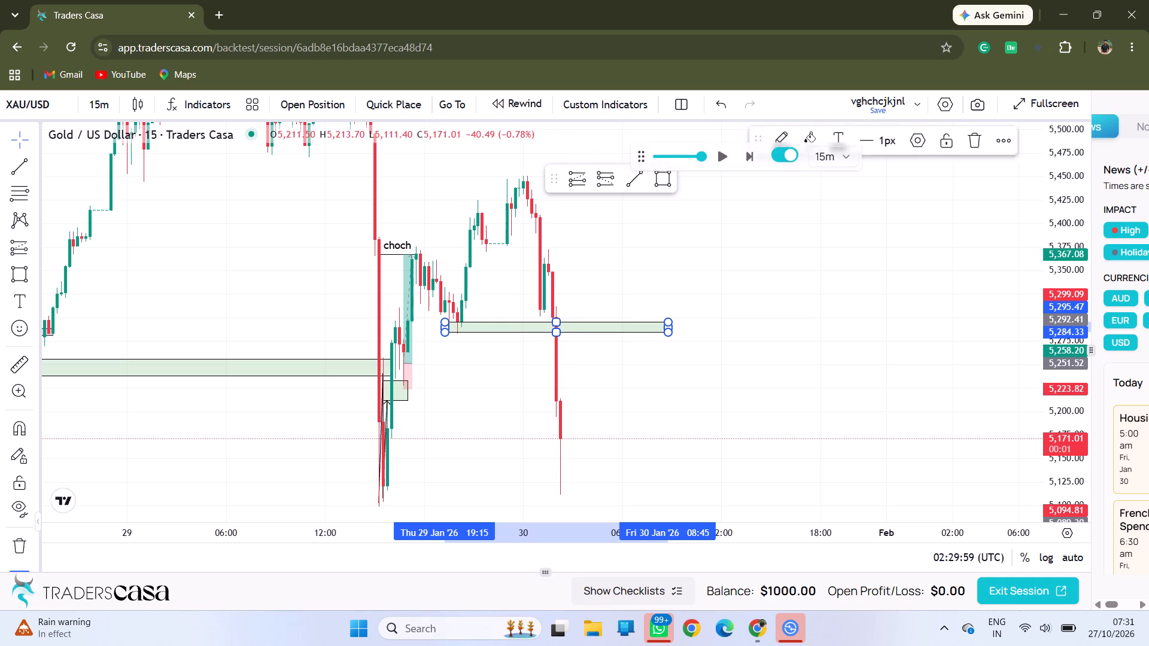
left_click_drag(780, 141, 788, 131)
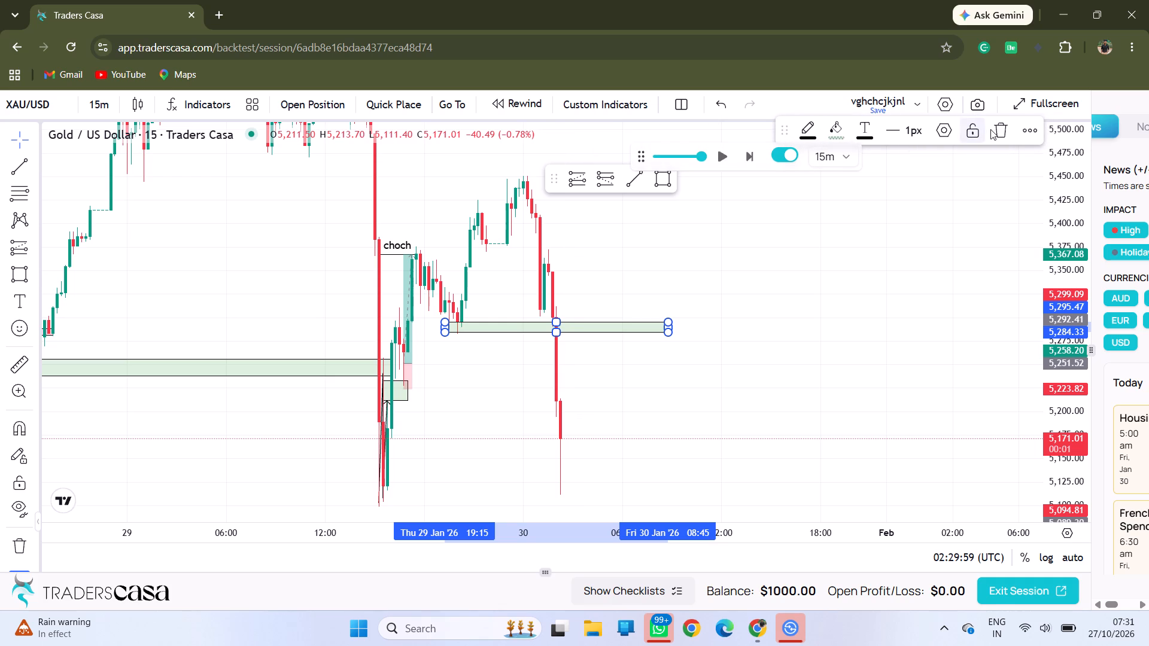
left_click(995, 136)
Continue the market replay in short runs and pause at about 04:15 UTC on 30 January.
left_click_drag(751, 389, 793, 246)
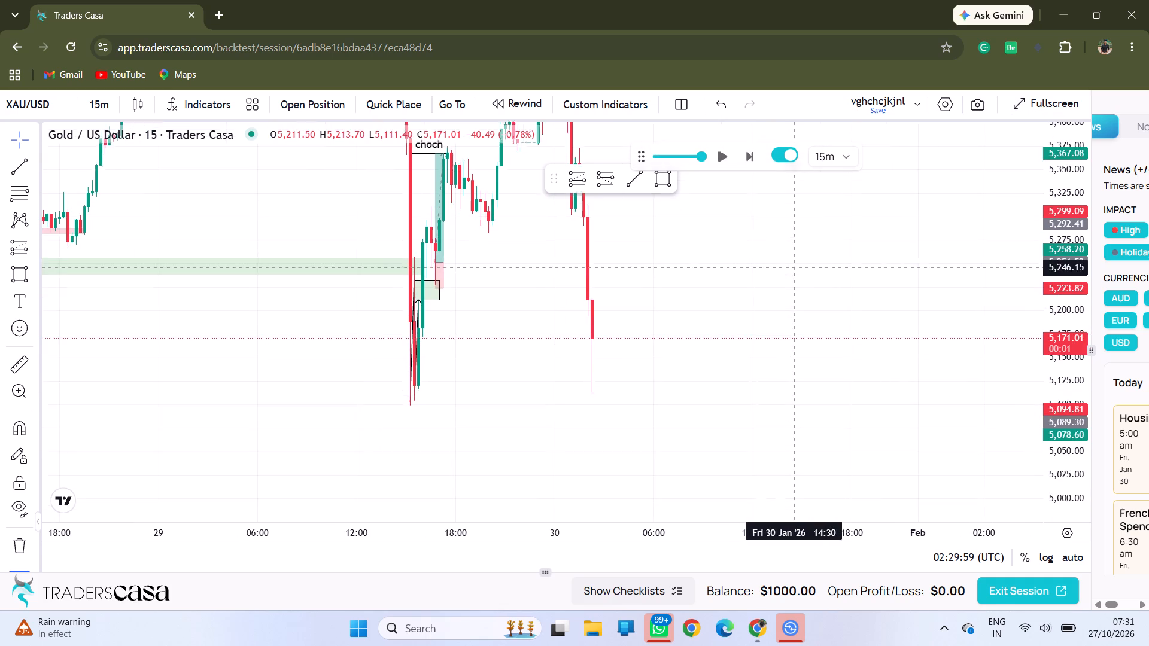
left_click_drag(793, 246, 793, 236)
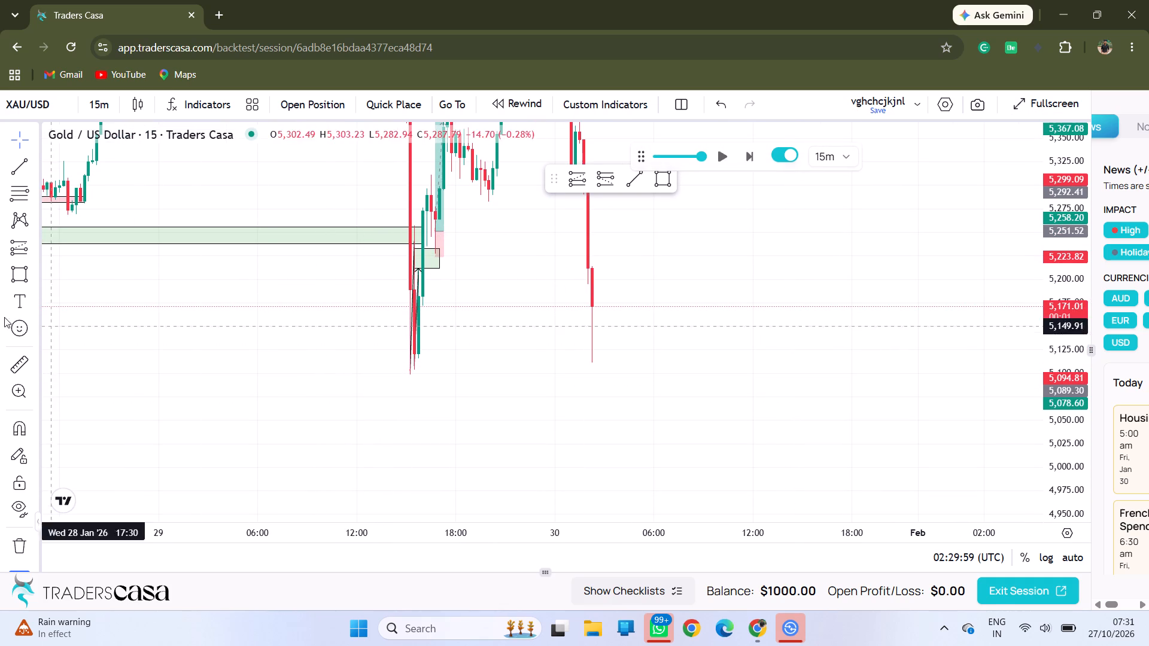
left_click_drag(341, 390, 237, 517)
left_click_drag(591, 403, 586, 397)
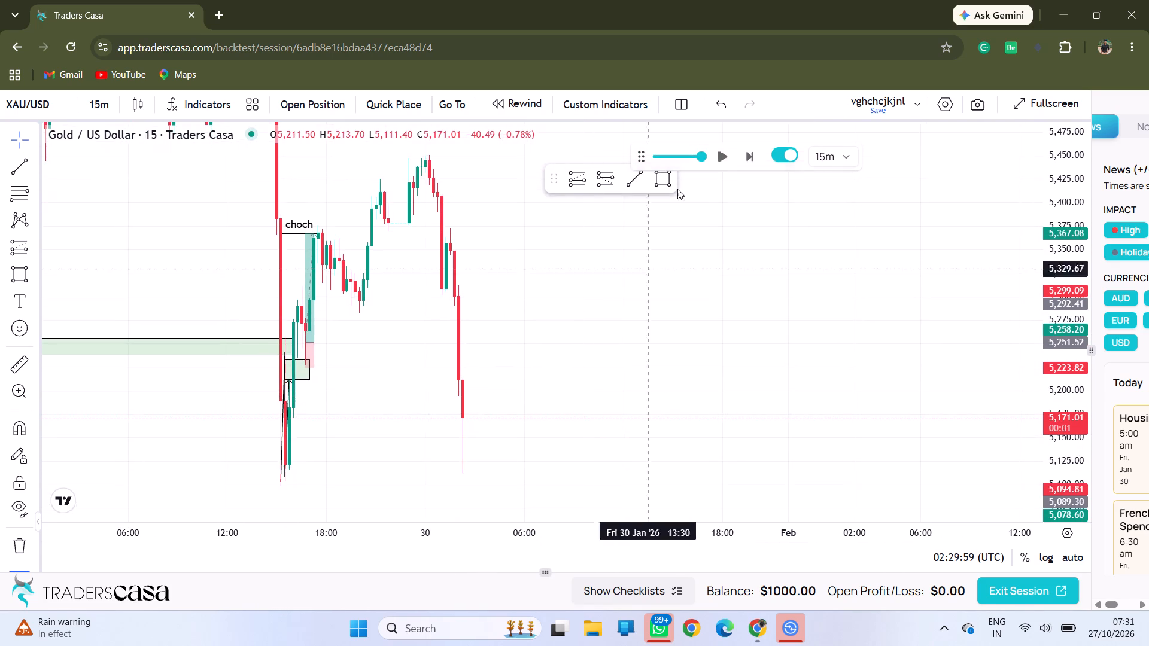
left_click(718, 158)
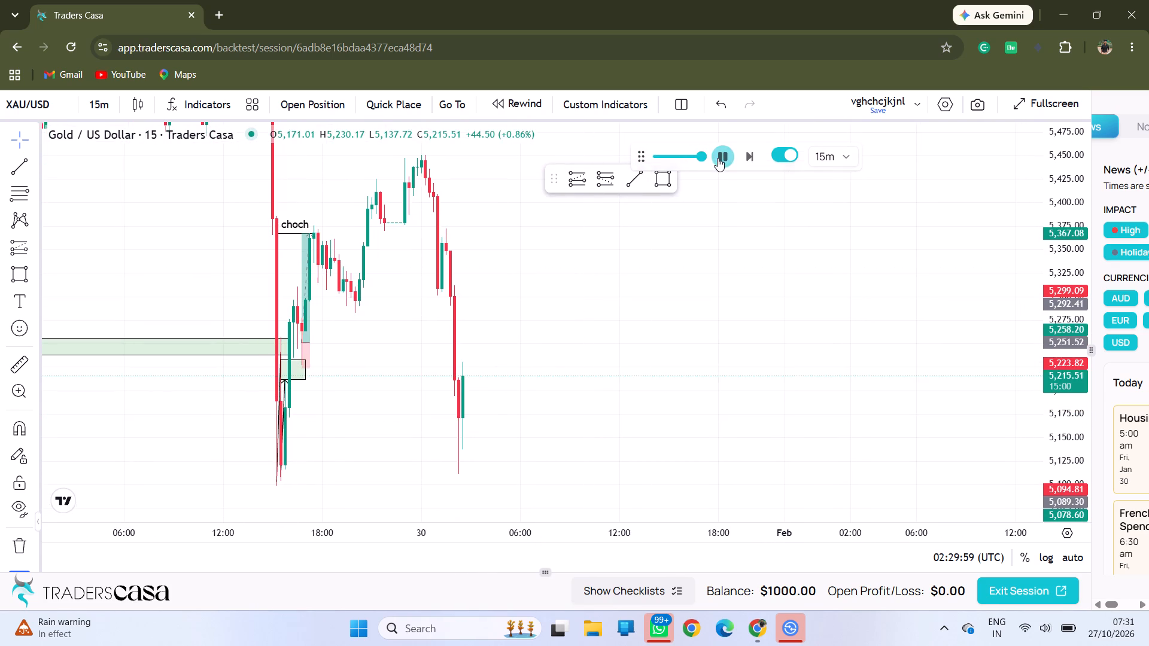
left_click(718, 158)
left_click(718, 158)
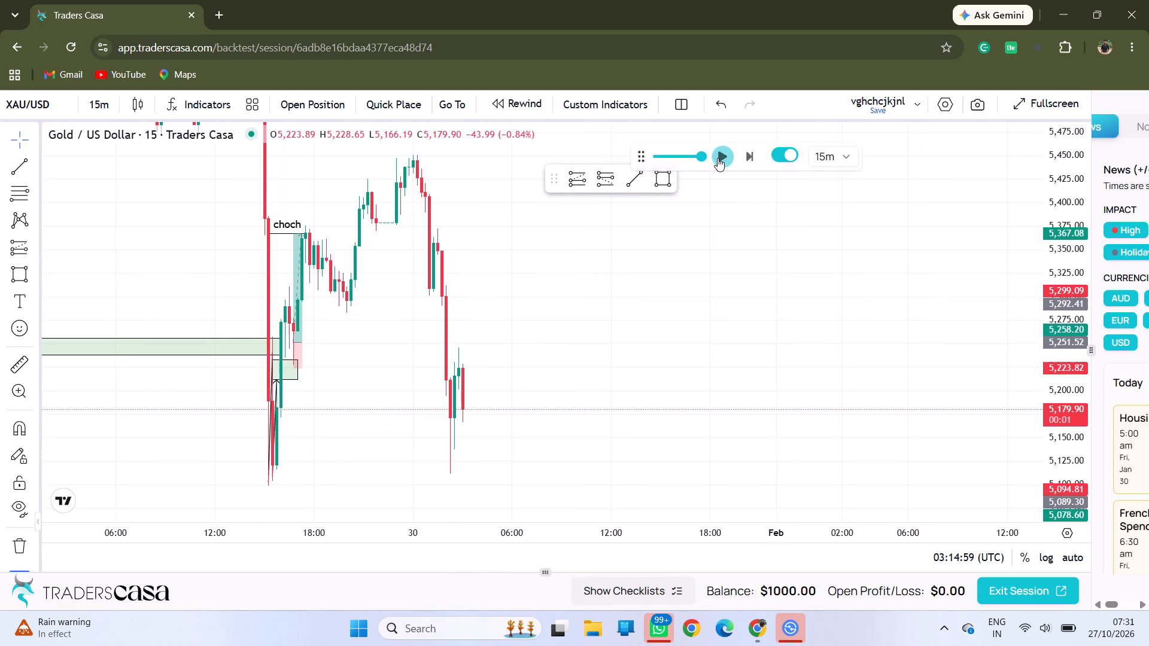
left_click(718, 158)
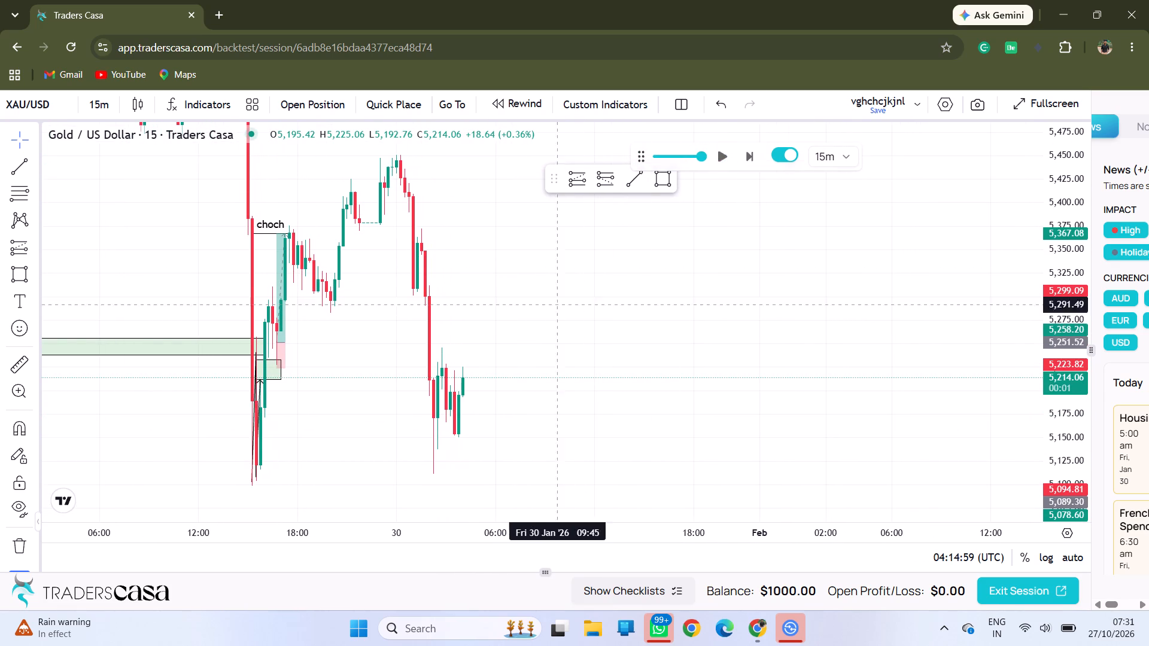
Draw a rectangle zone across the lows from 13:45 on 29 January to 09:45 on 30 January, between about 5,120 and 5,101.
left_click_drag(525, 340, 548, 239)
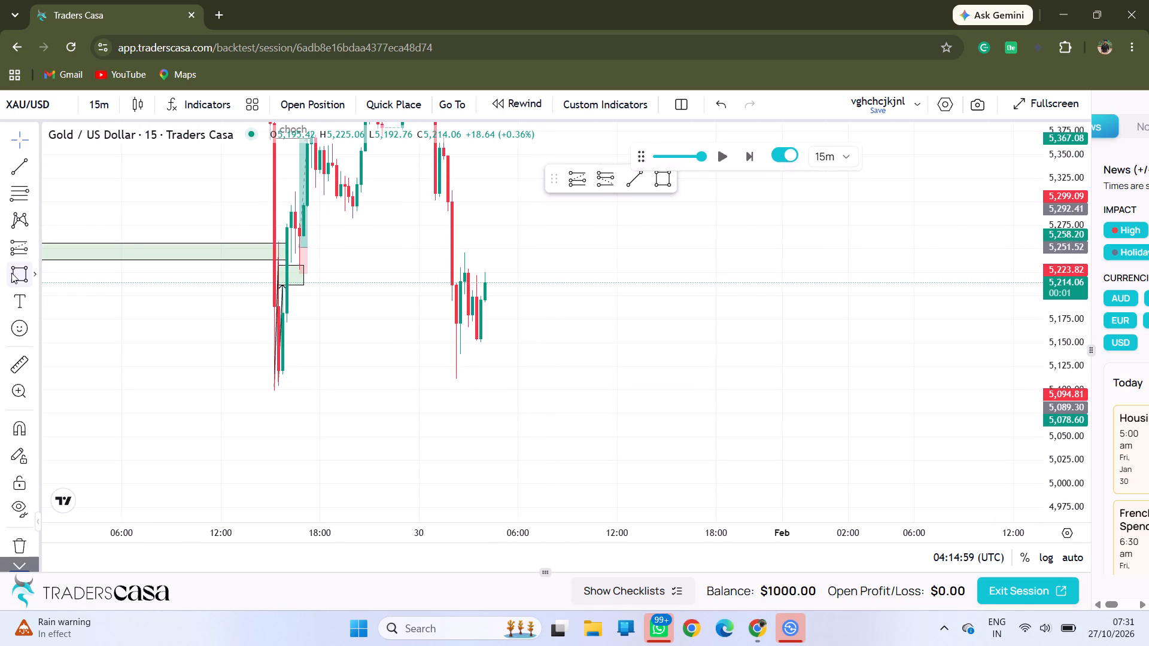
left_click(11, 273)
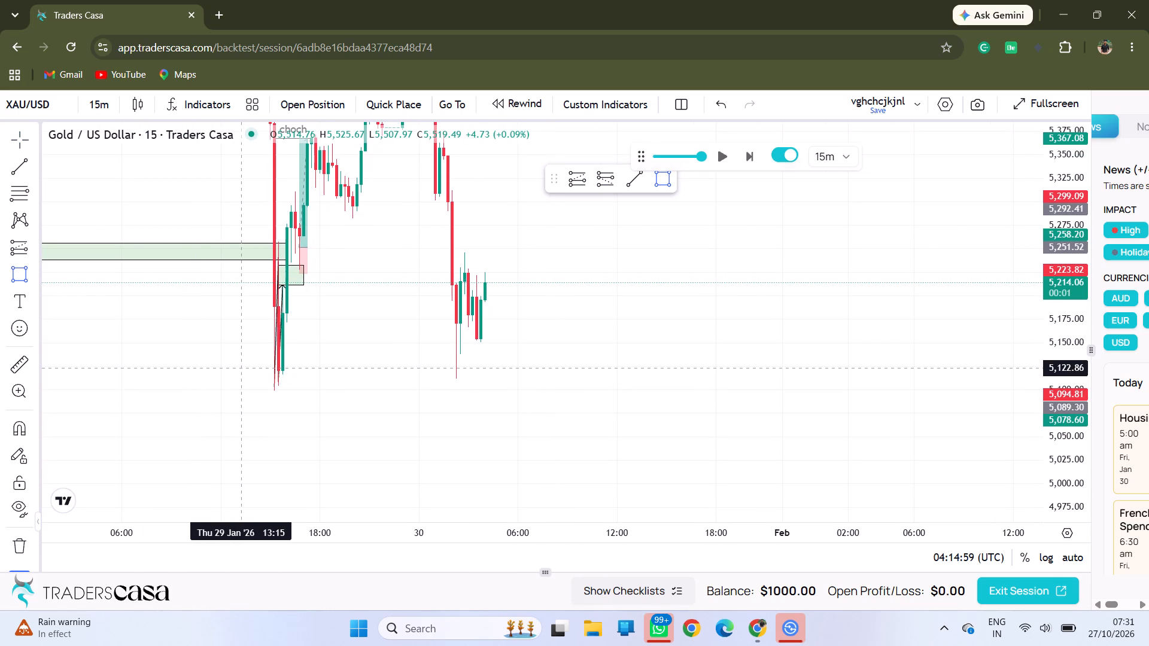
double_click(250, 371)
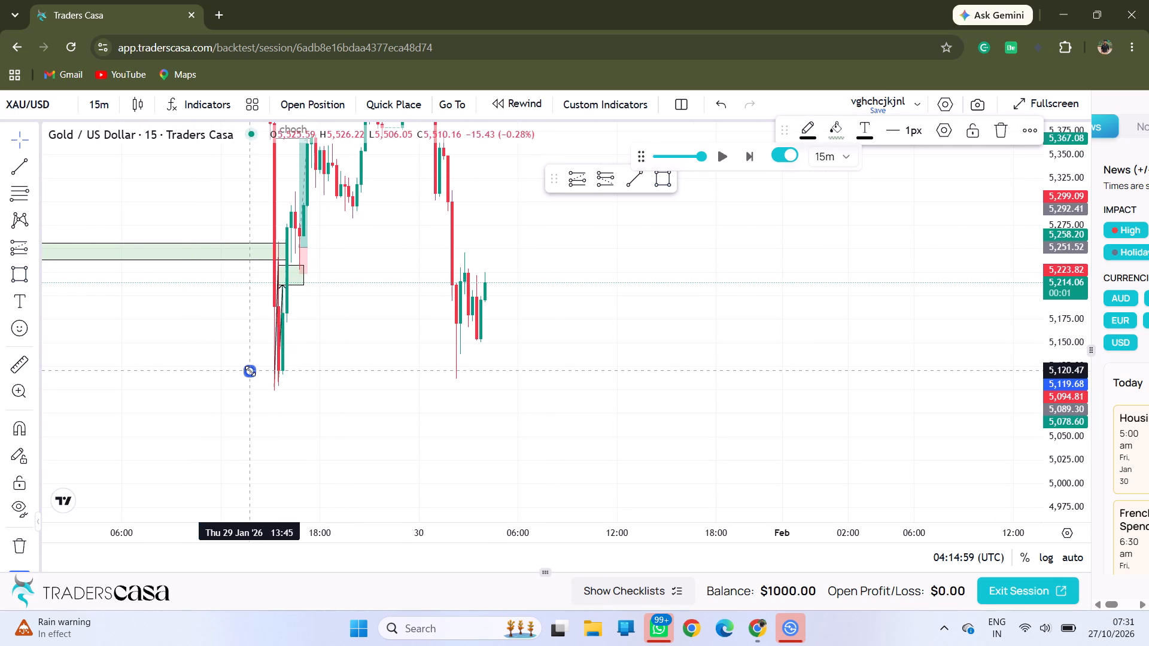
left_click_drag(250, 371, 577, 392)
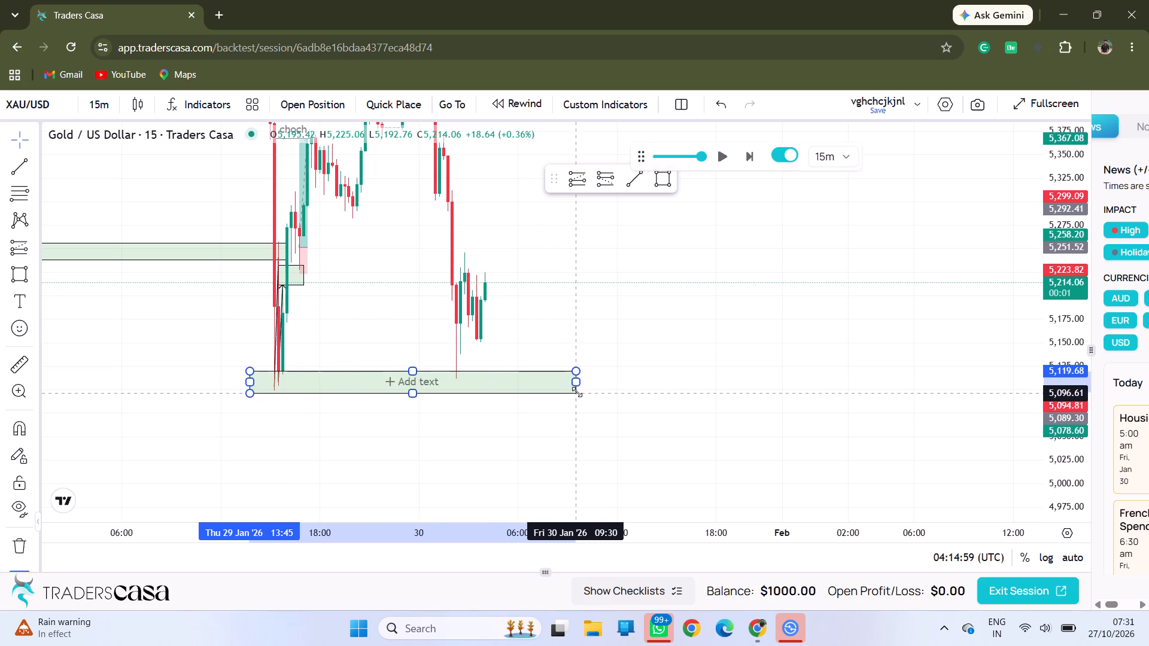
left_click_drag(577, 392, 581, 390)
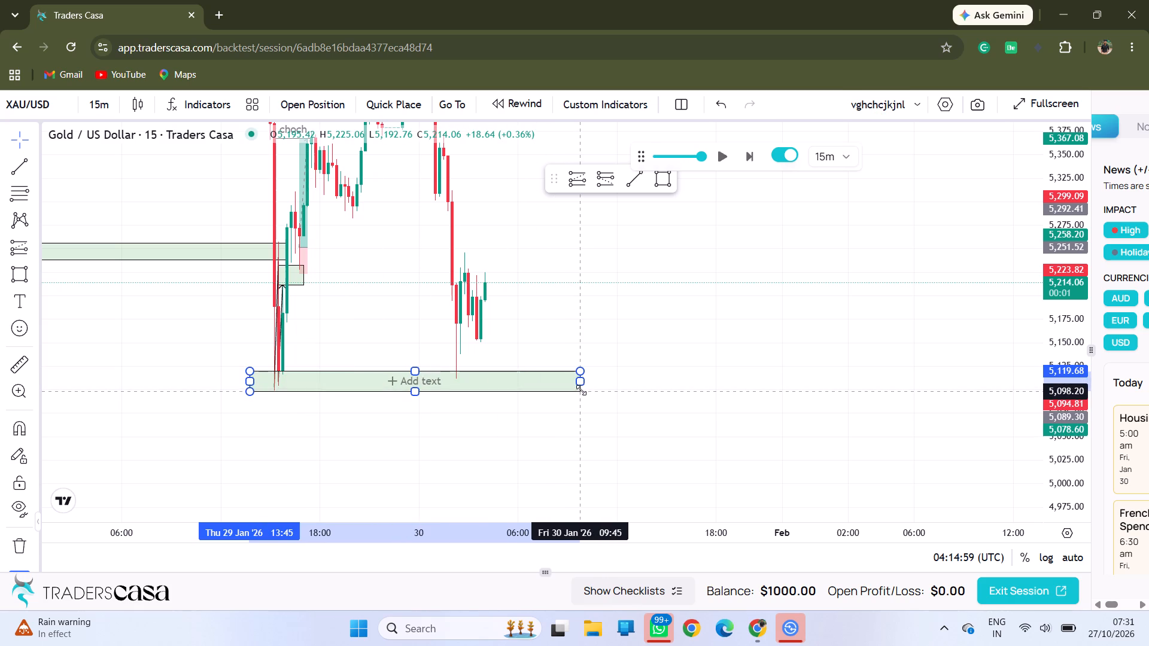
left_click_drag(581, 390, 581, 388)
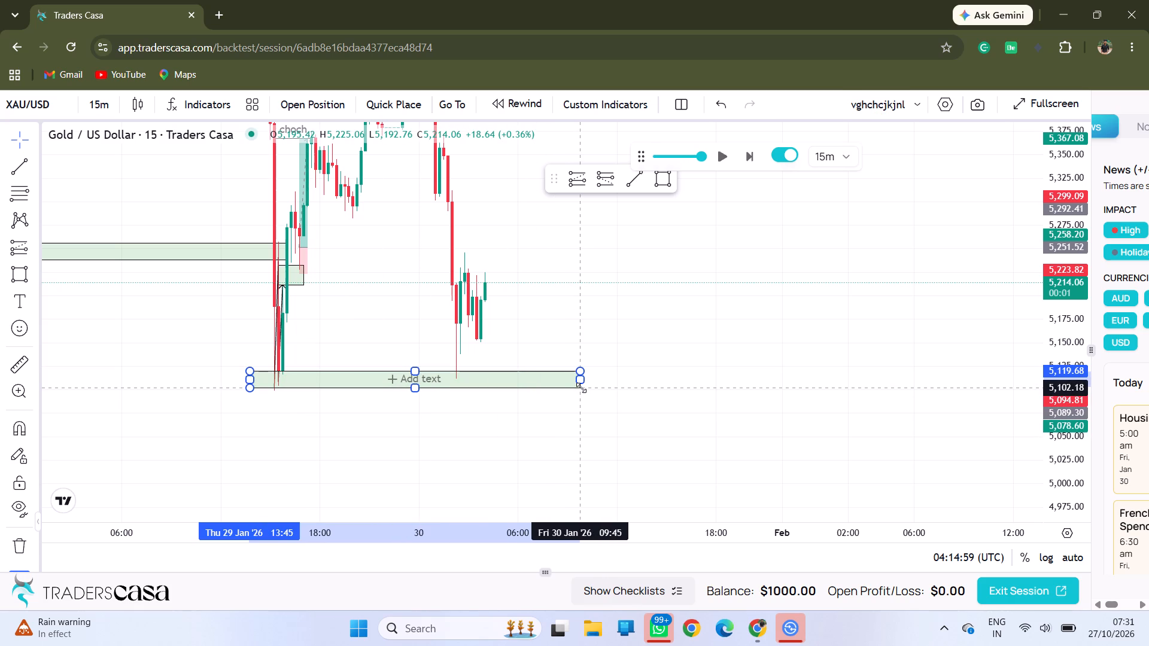
left_click_drag(581, 388, 580, 389)
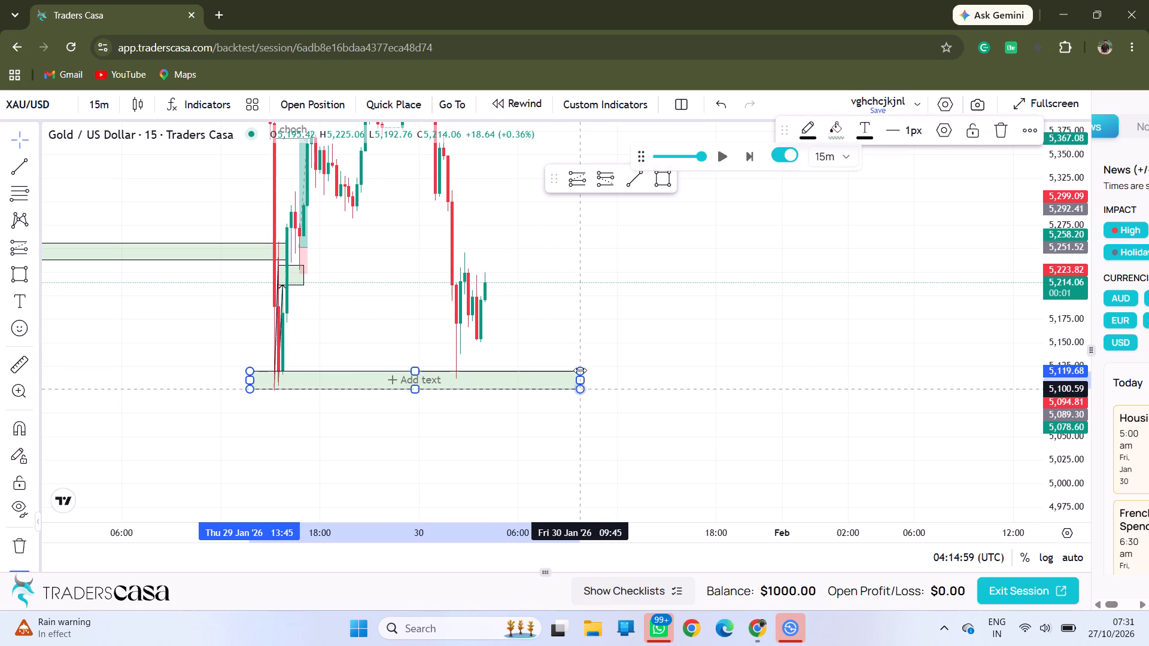
left_click(574, 351)
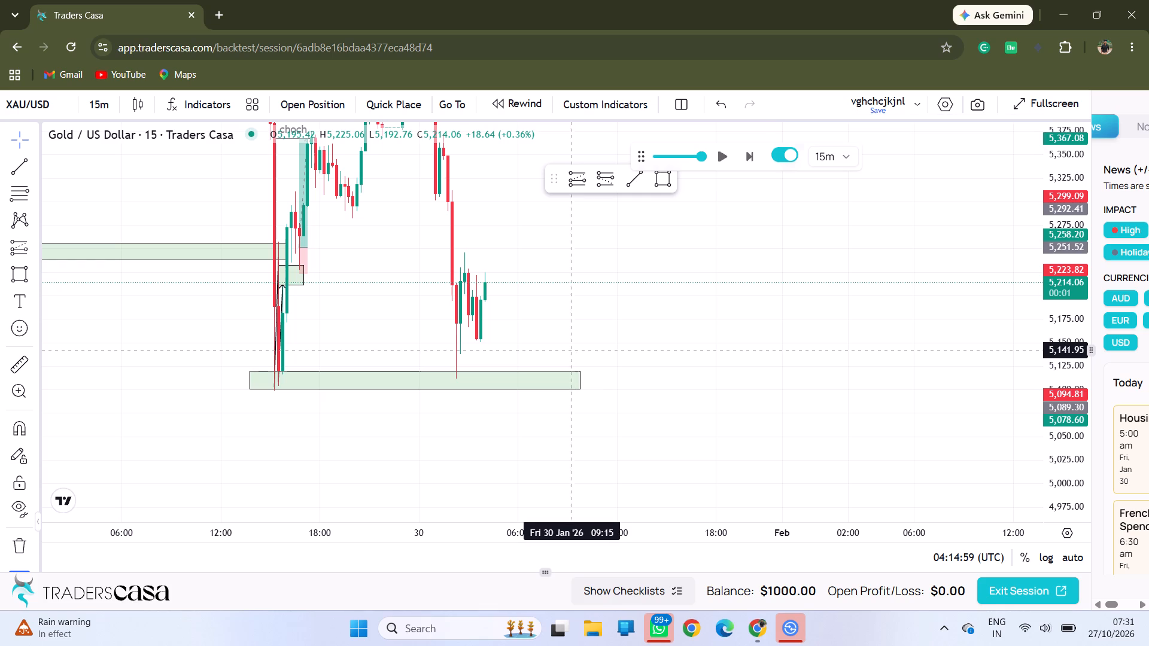
Switch the chart to the 5 minutes timeframe.
left_click(86, 107)
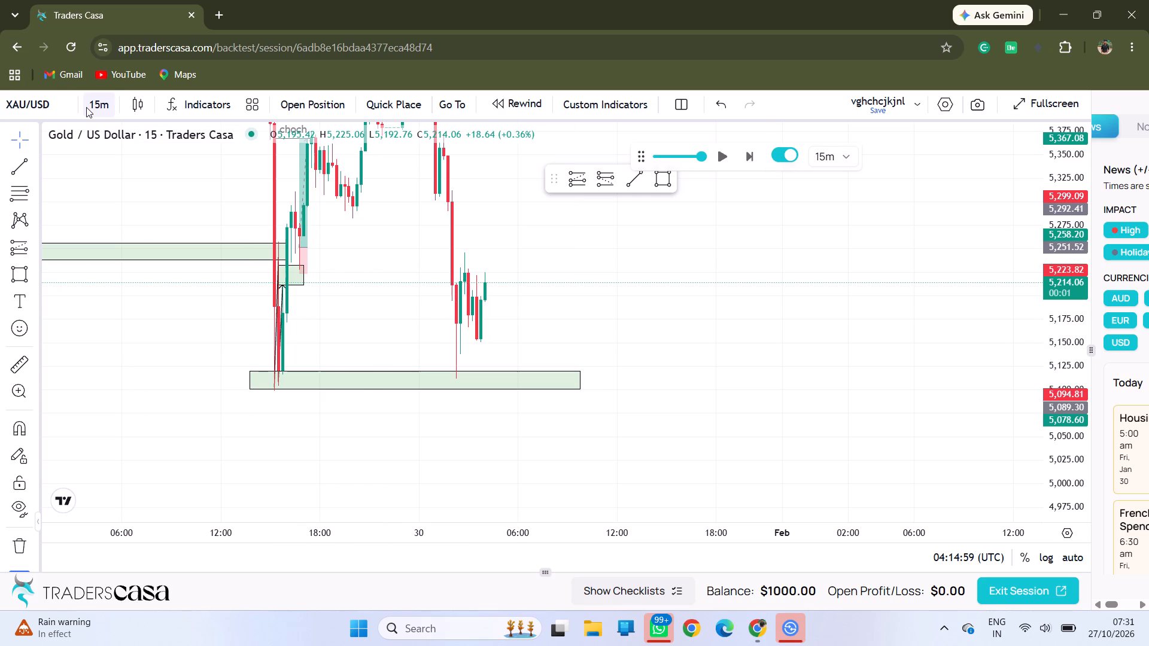
left_click(123, 261)
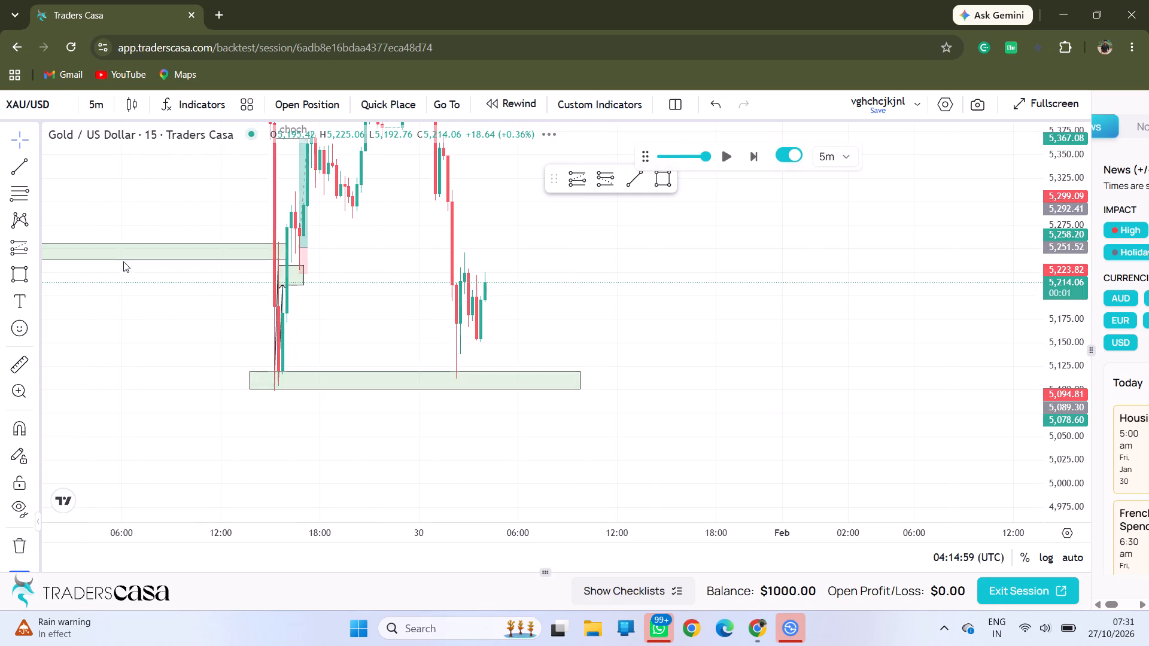
Play the market replay on the 5-minute chart and pause at about 08:50 UTC on 30 January.
left_click_drag(412, 313, 761, 388)
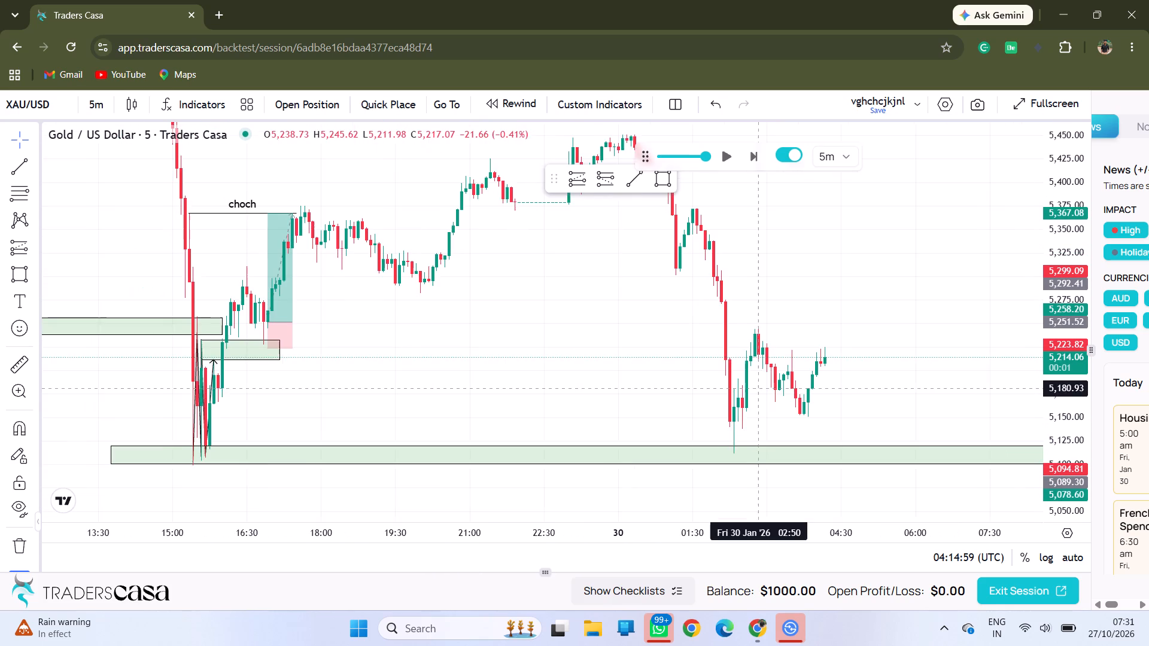
left_click_drag(761, 388, 667, 363)
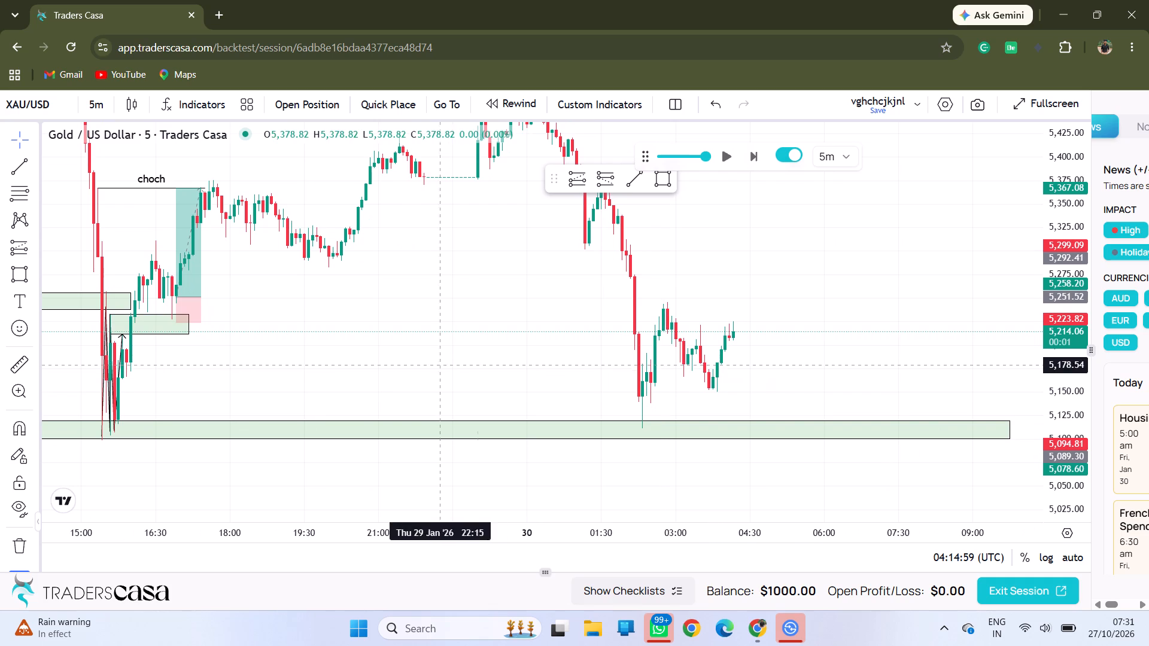
left_click_drag(410, 371, 402, 377)
left_click_drag(723, 351, 459, 351)
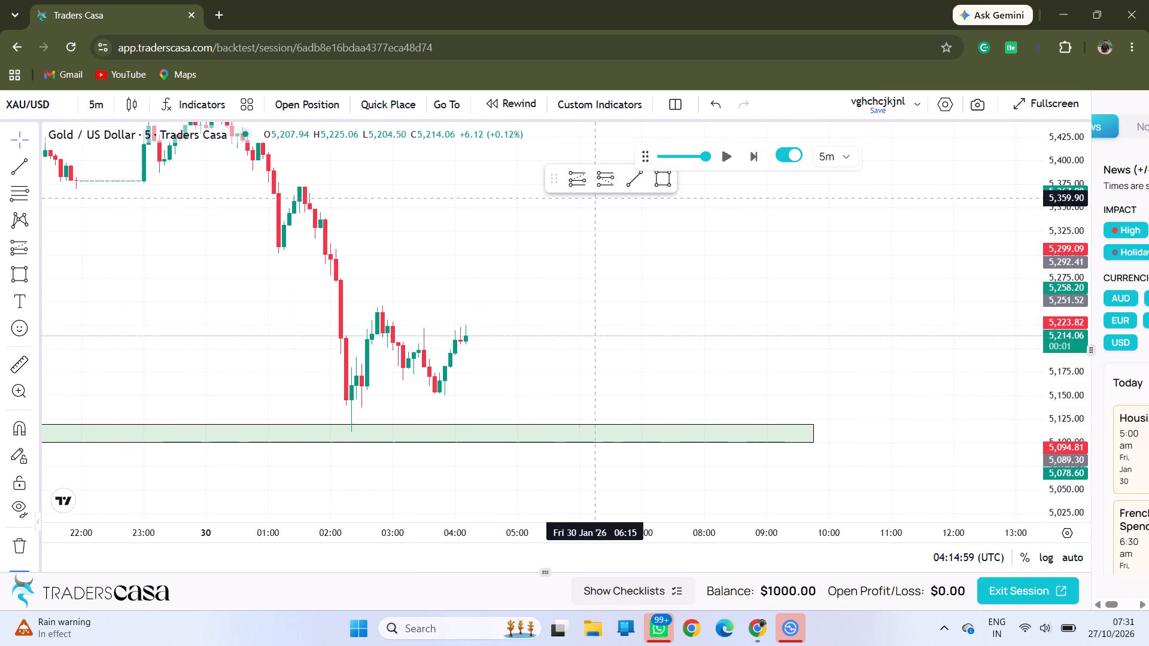
left_click(728, 157)
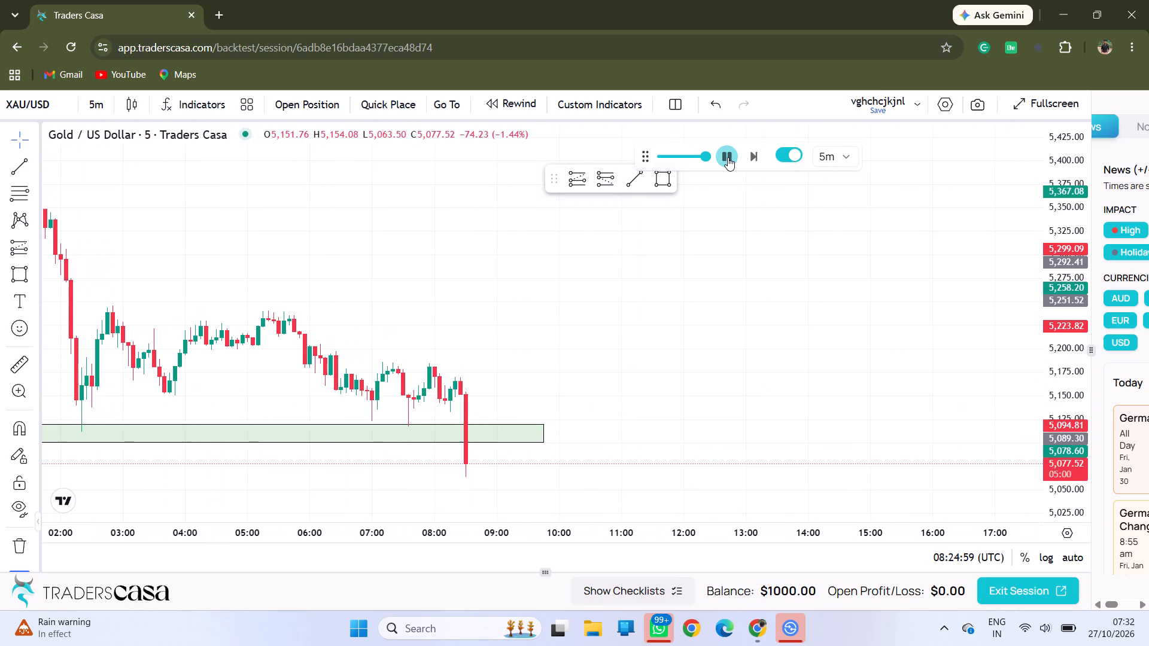
left_click(728, 157)
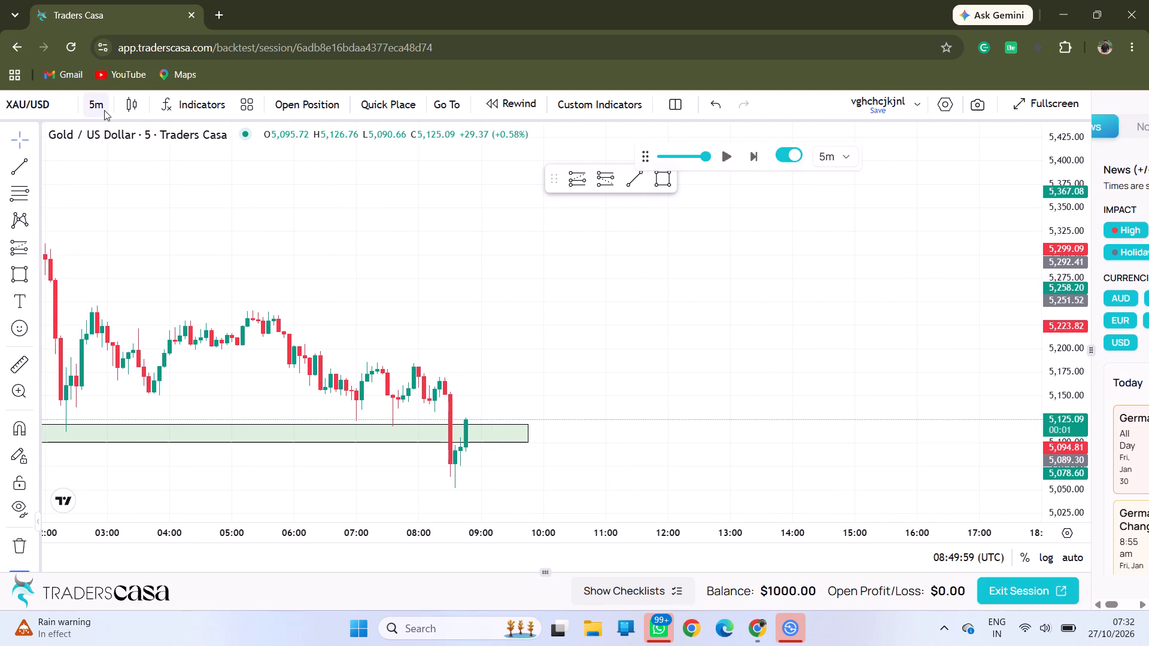
Switch the chart back to the 15 minutes timeframe.
left_click(104, 110)
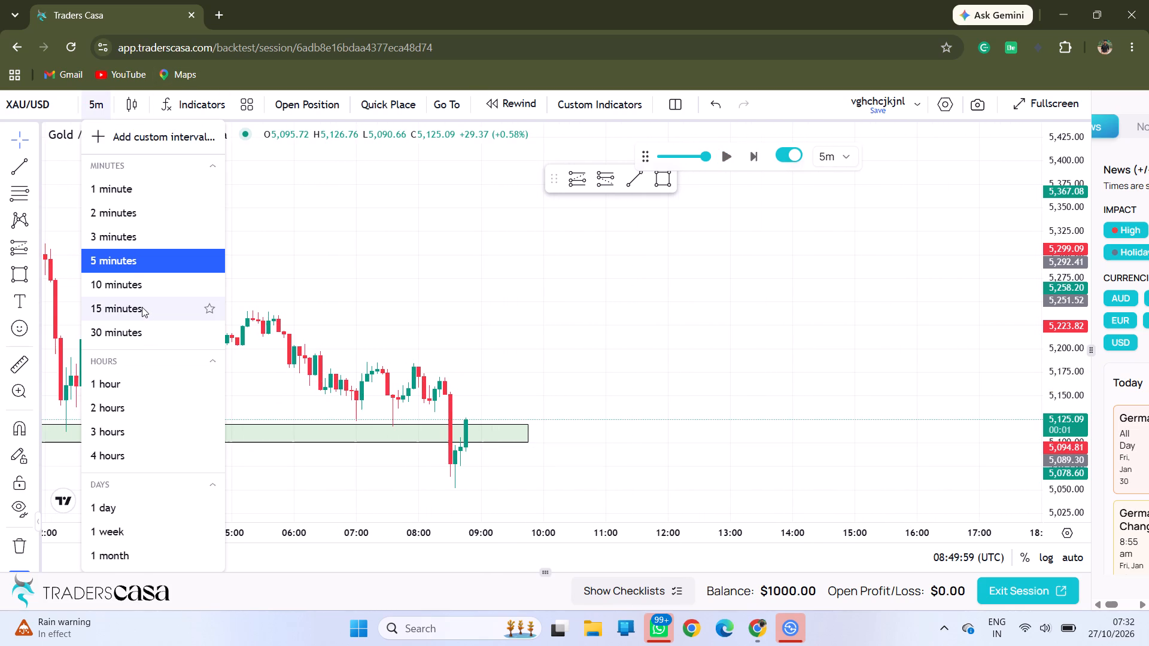
left_click(142, 307)
left_click_drag(439, 366, 691, 325)
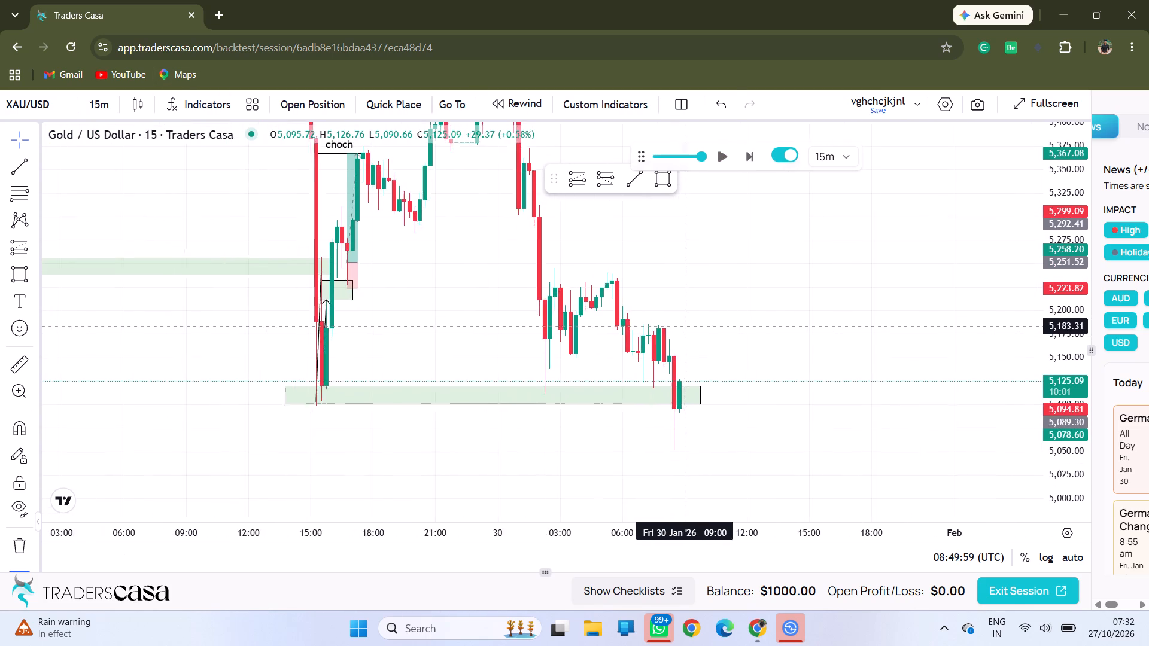
Switch the chart to the 1 minute timeframe.
left_click_drag(691, 325, 637, 316)
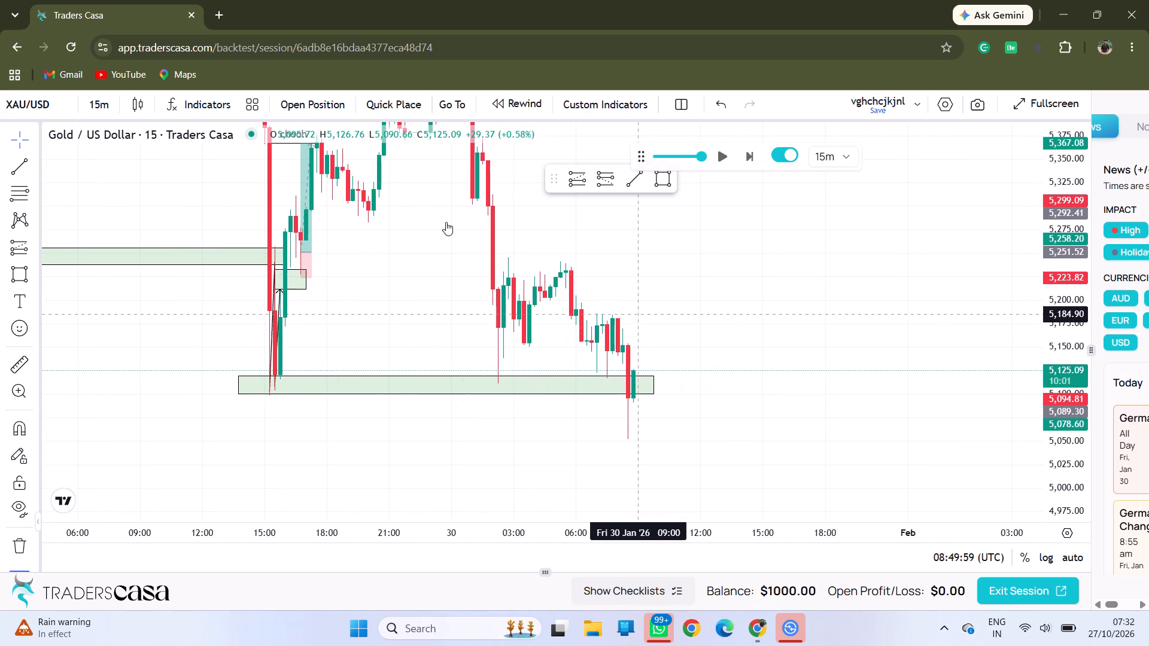
left_click(107, 102)
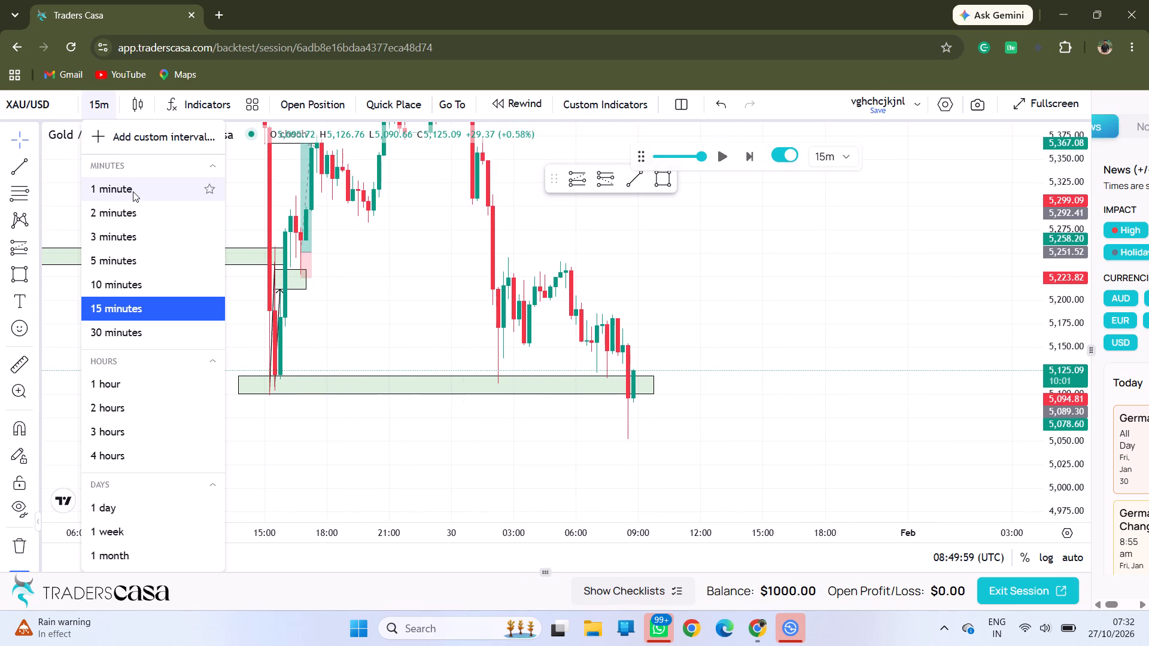
left_click(133, 191)
Play the market replay on the 1-minute chart in short runs and pause at about 09:18 UTC on 30 January.
left_click_drag(610, 418, 569, 325)
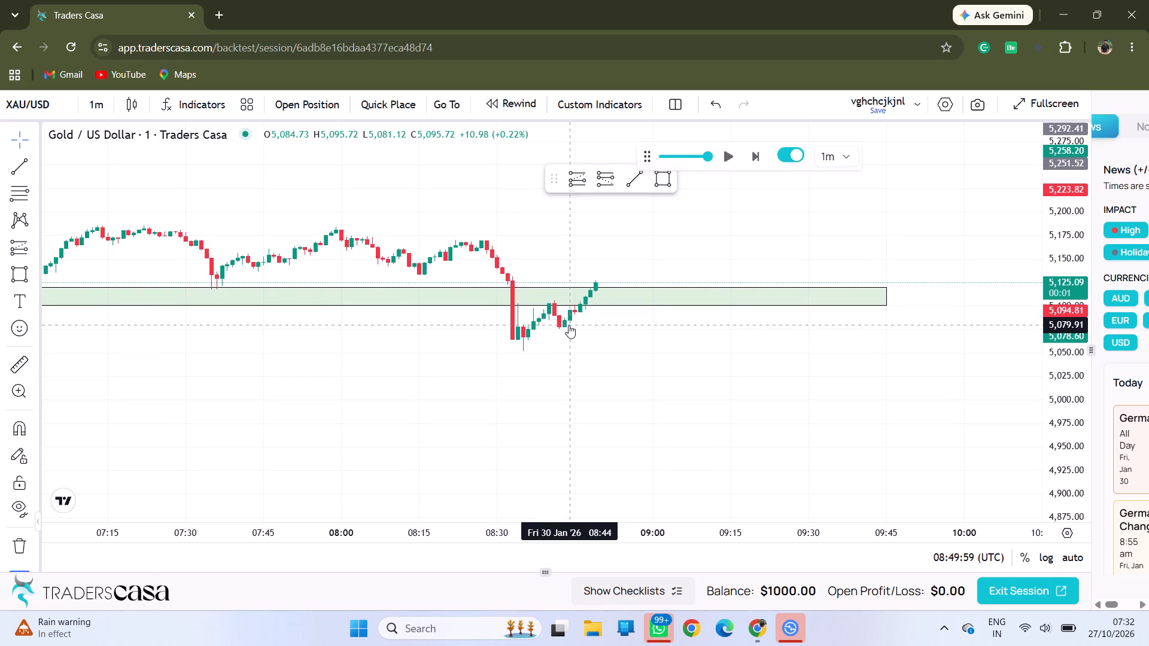
left_click_drag(561, 365, 634, 352)
left_click_drag(1052, 448, 1020, 160)
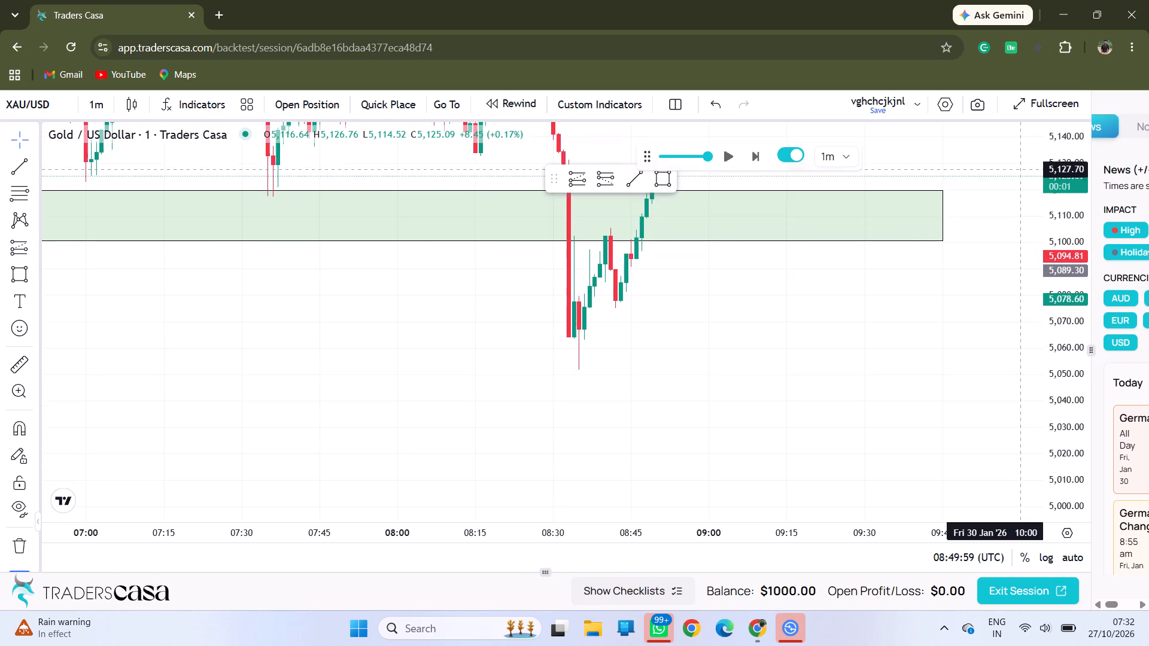
left_click_drag(1020, 160, 1017, 120)
left_click_drag(726, 232, 672, 267)
key("ctrl+z")
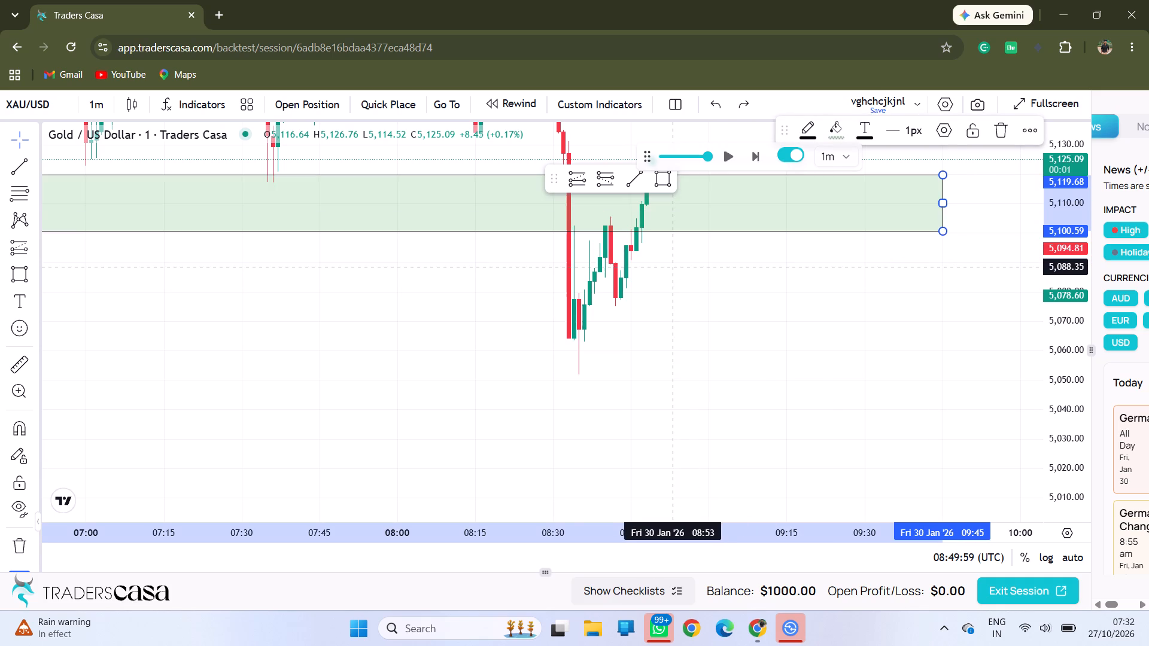
left_click_drag(585, 286, 380, 410)
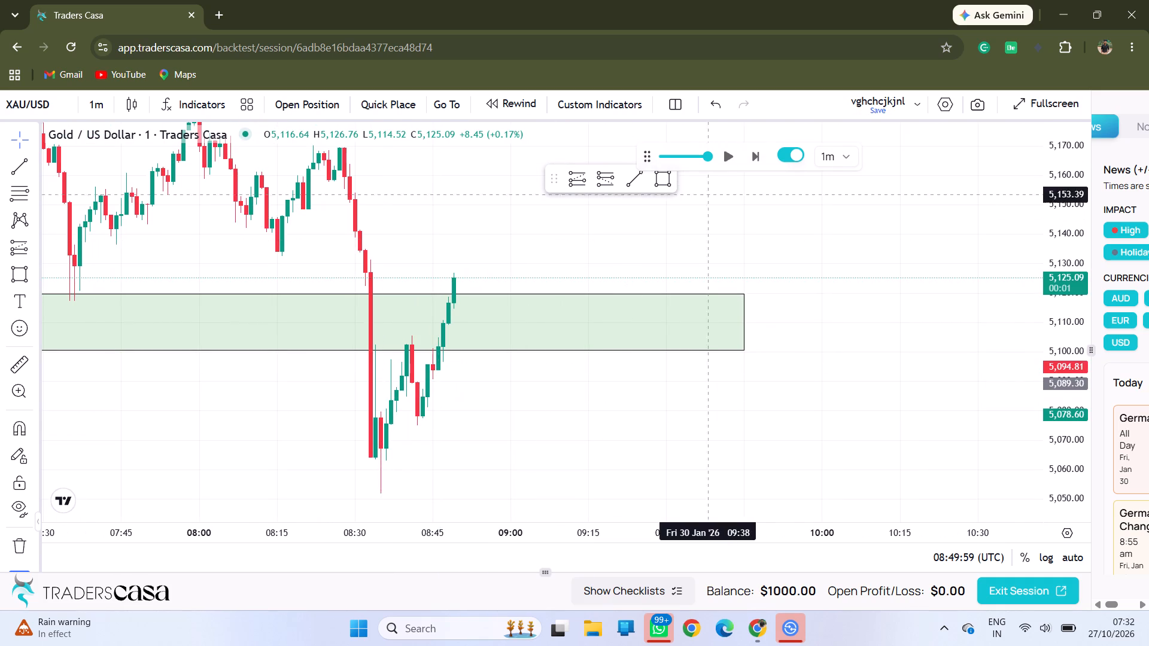
left_click(721, 151)
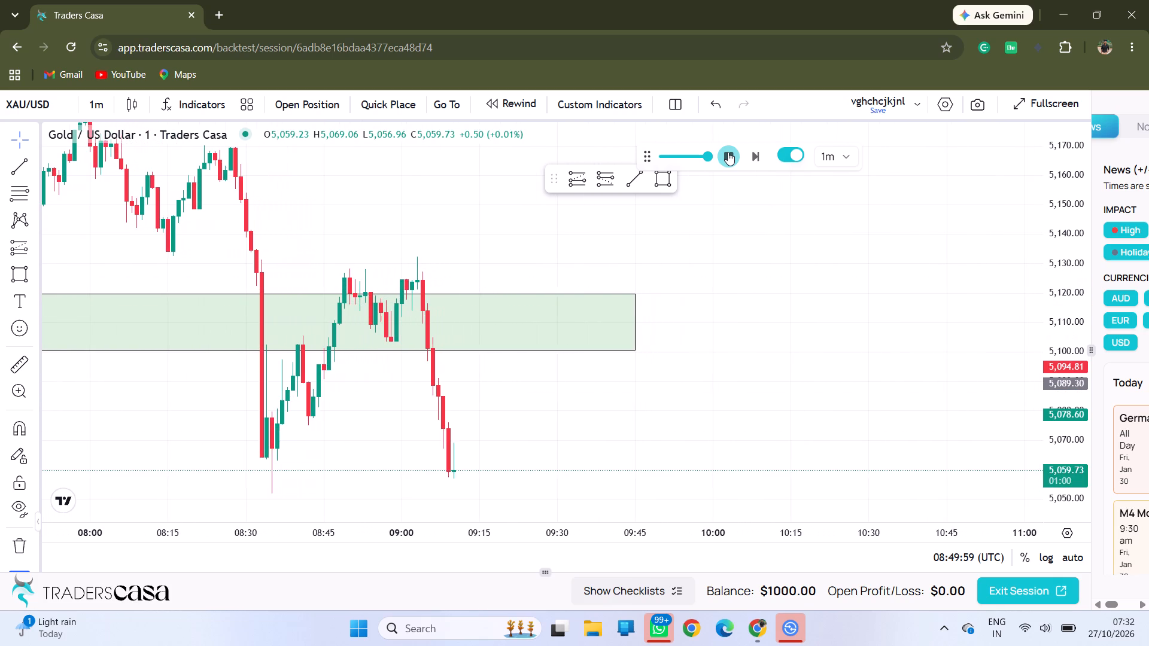
left_click(728, 152)
left_click_drag(651, 348, 659, 266)
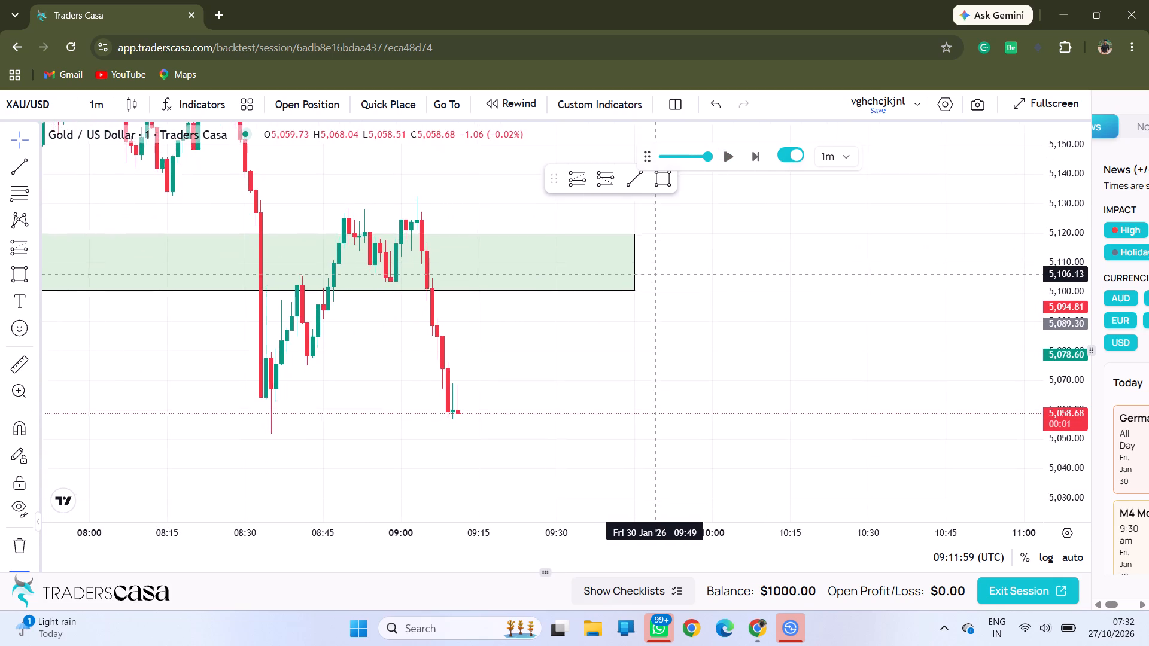
left_click_drag(659, 266, 663, 252)
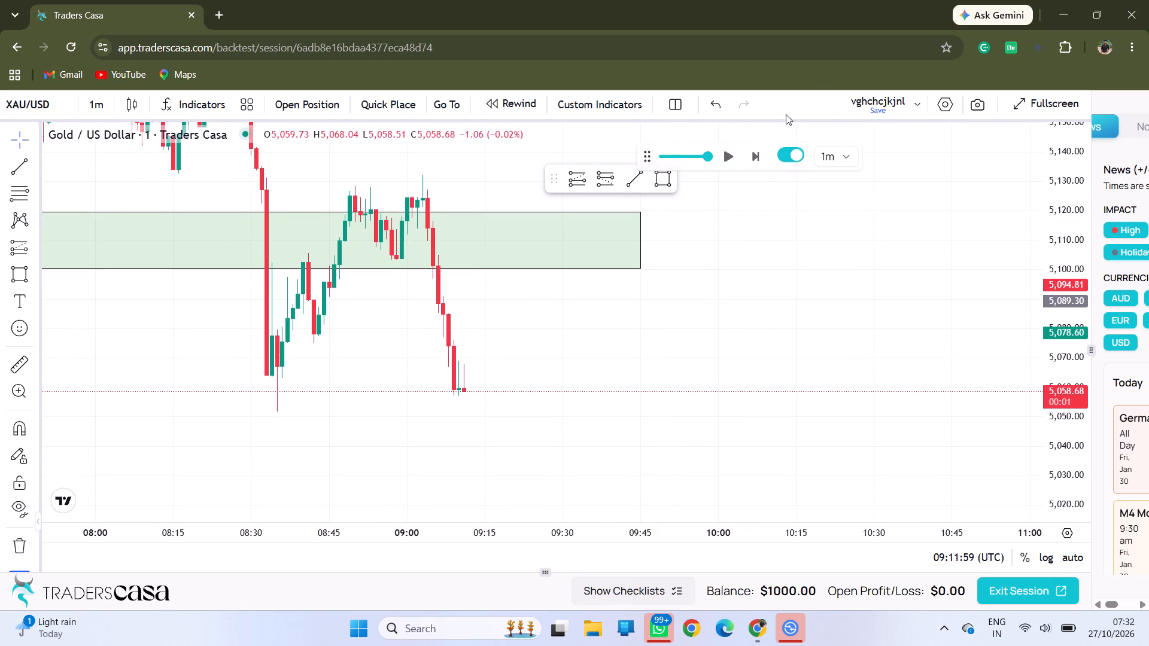
left_click(729, 153)
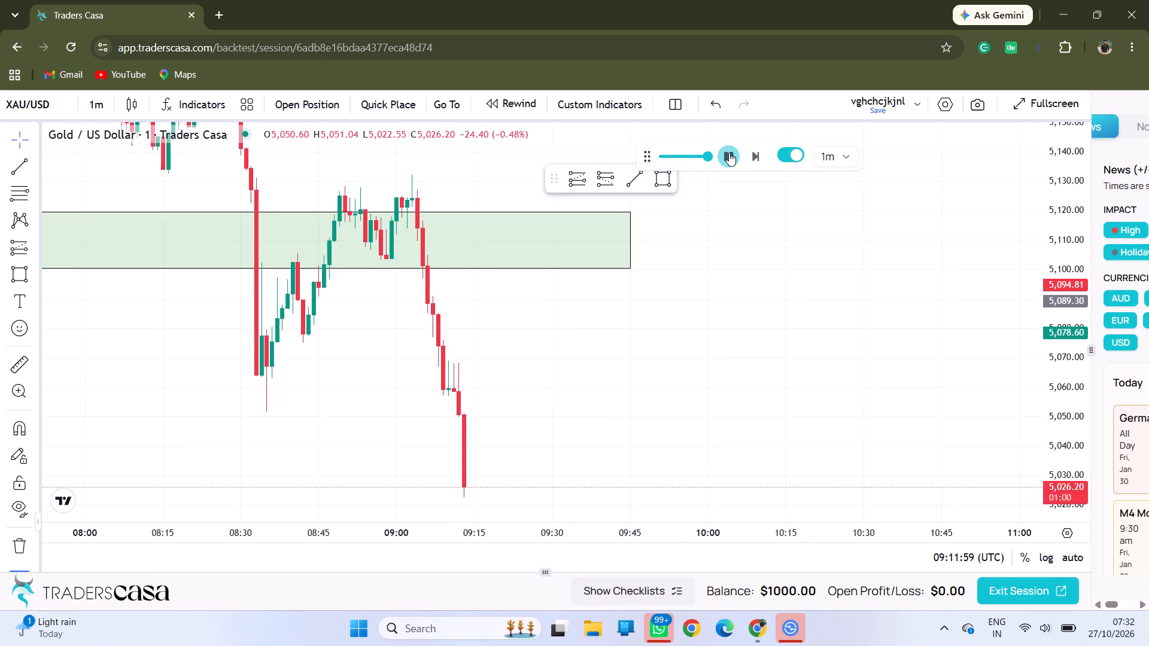
left_click(729, 153)
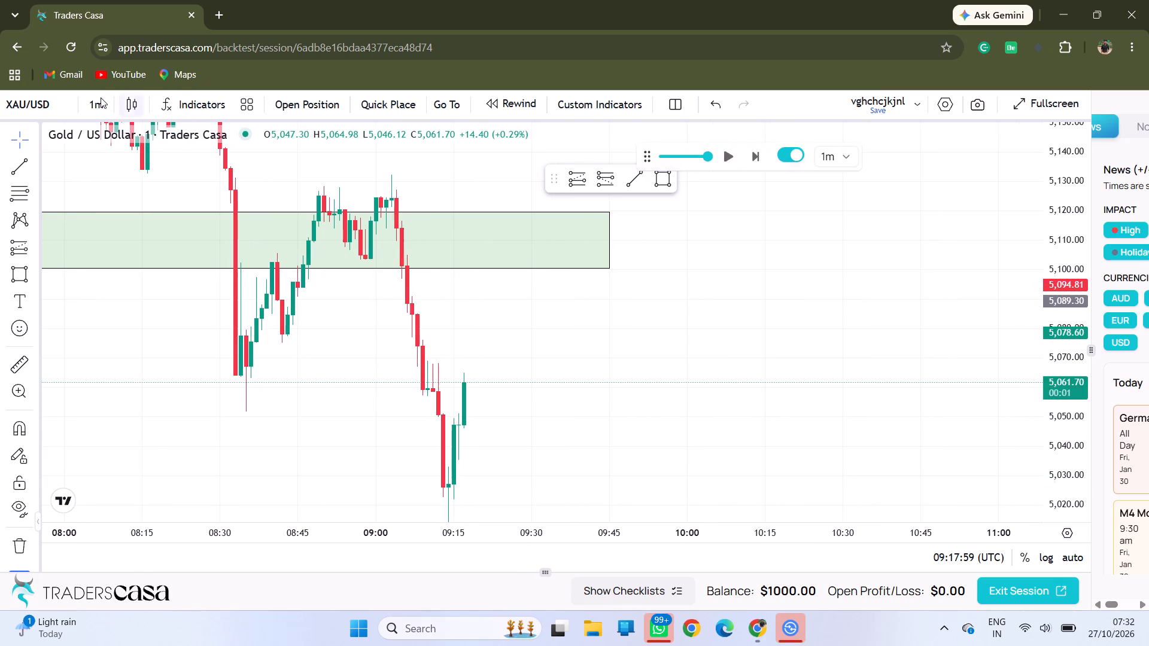
Switch to the 1 hour timeframe and examine the price structure and marked zones from 25 to 30 January.
left_click(101, 97)
left_click(135, 380)
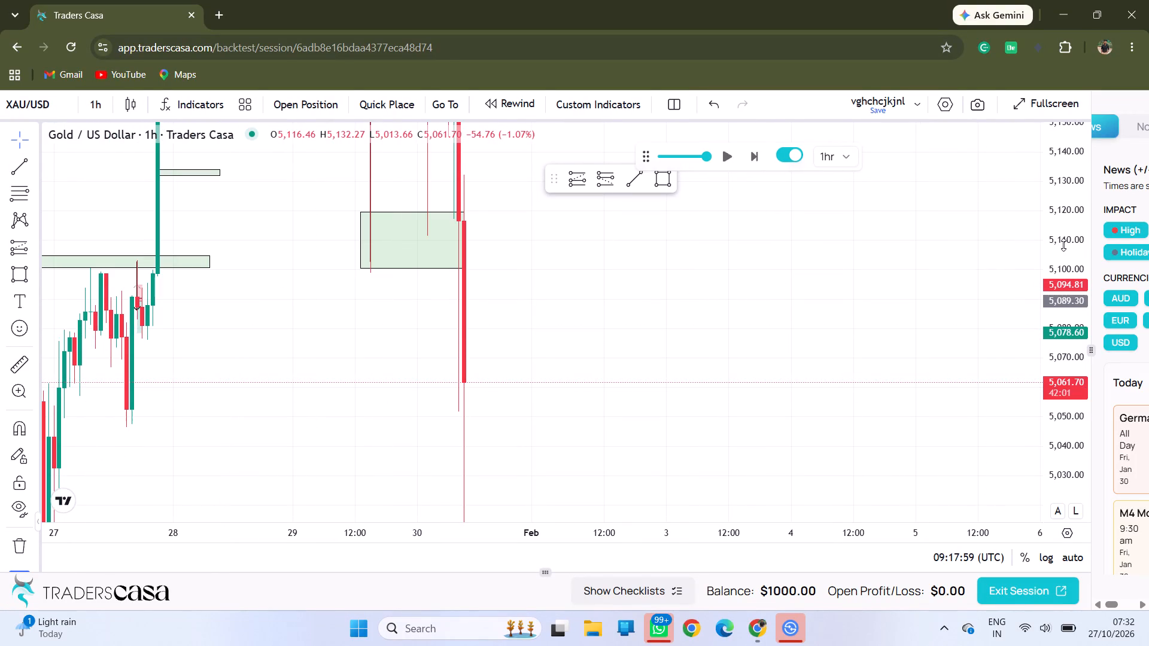
left_click_drag(1063, 245, 1084, 513)
left_click(445, 426)
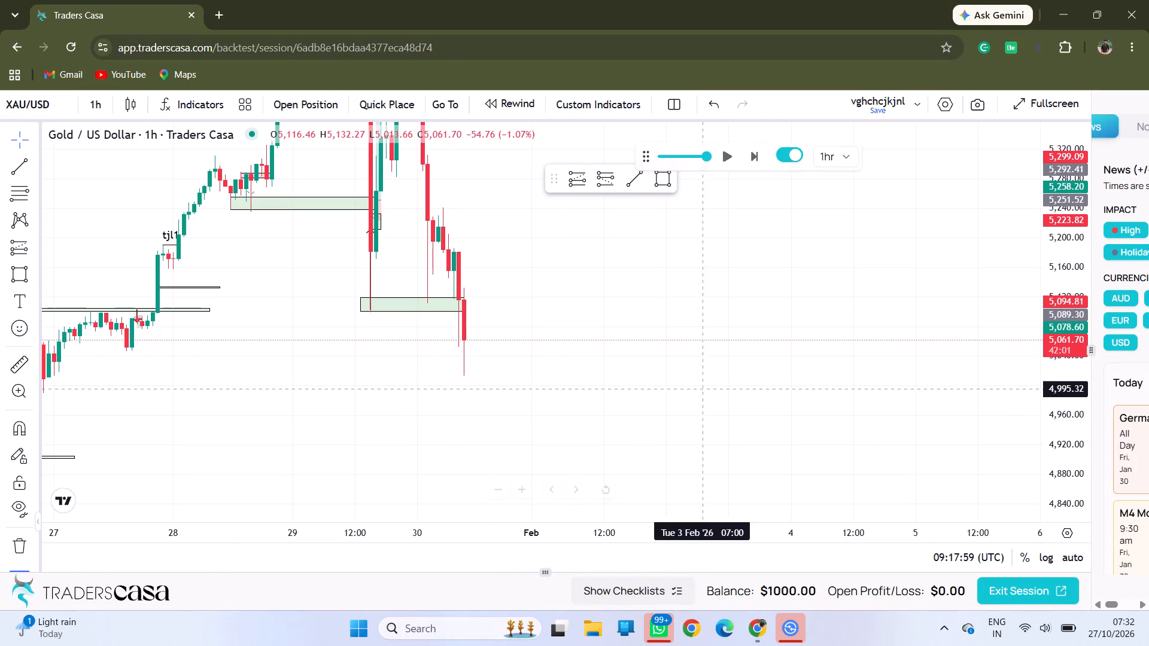
left_click_drag(460, 391, 699, 361)
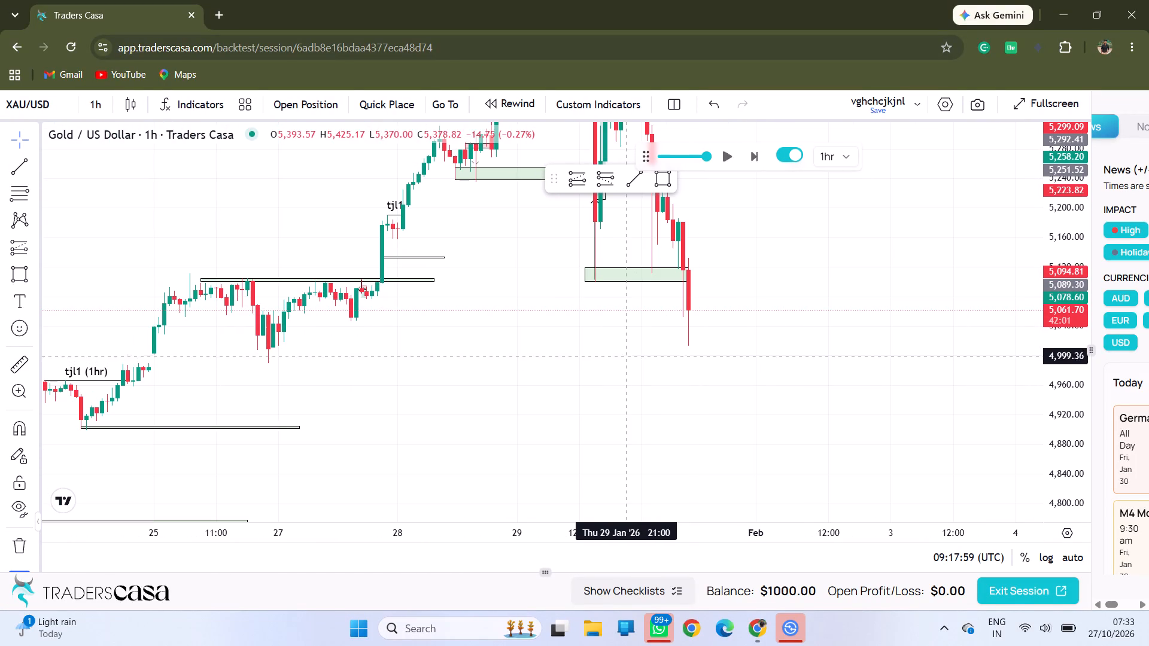
left_click_drag(508, 313, 511, 379)
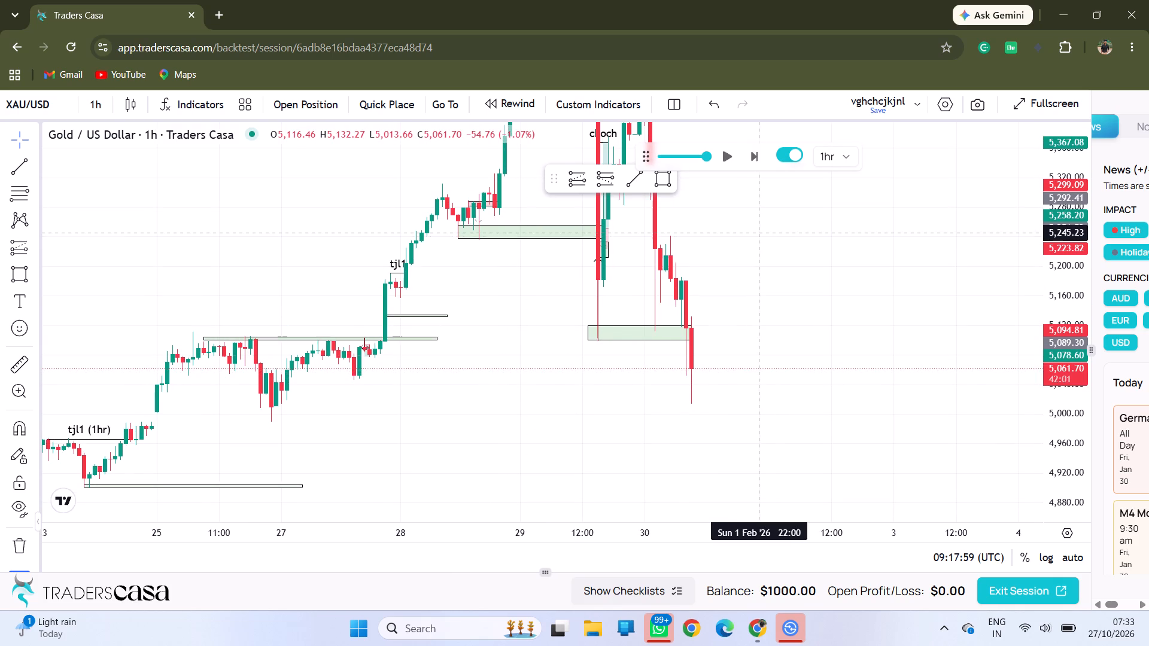
left_click_drag(756, 233, 467, 383)
left_click_drag(486, 352, 469, 334)
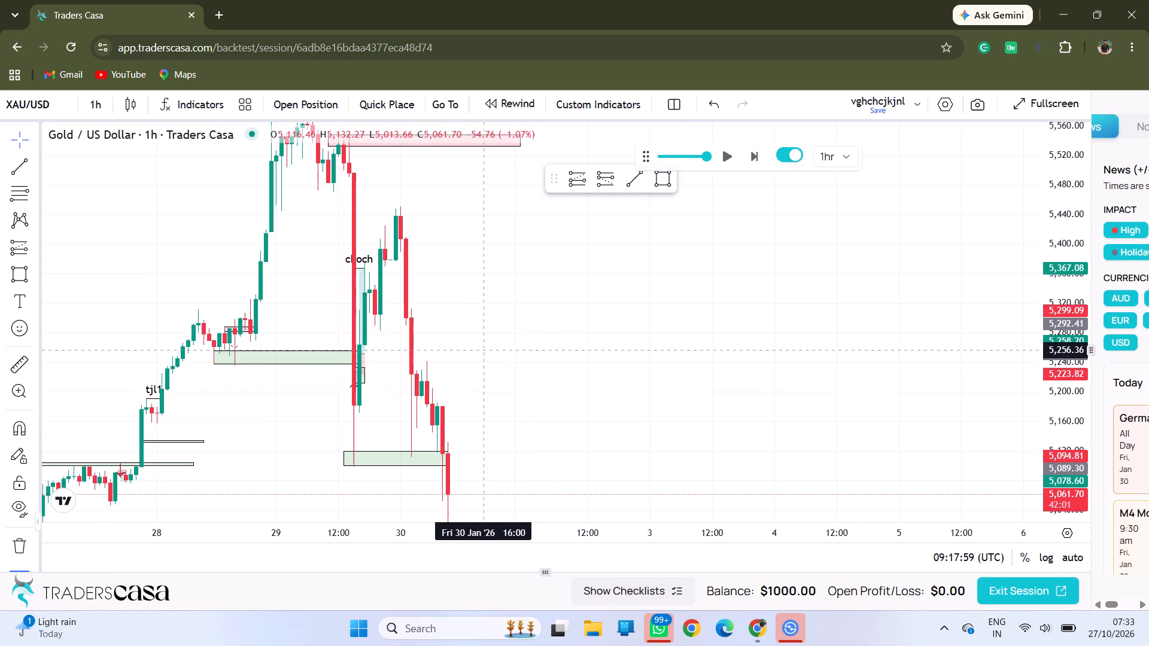
left_click_drag(469, 334, 425, 277)
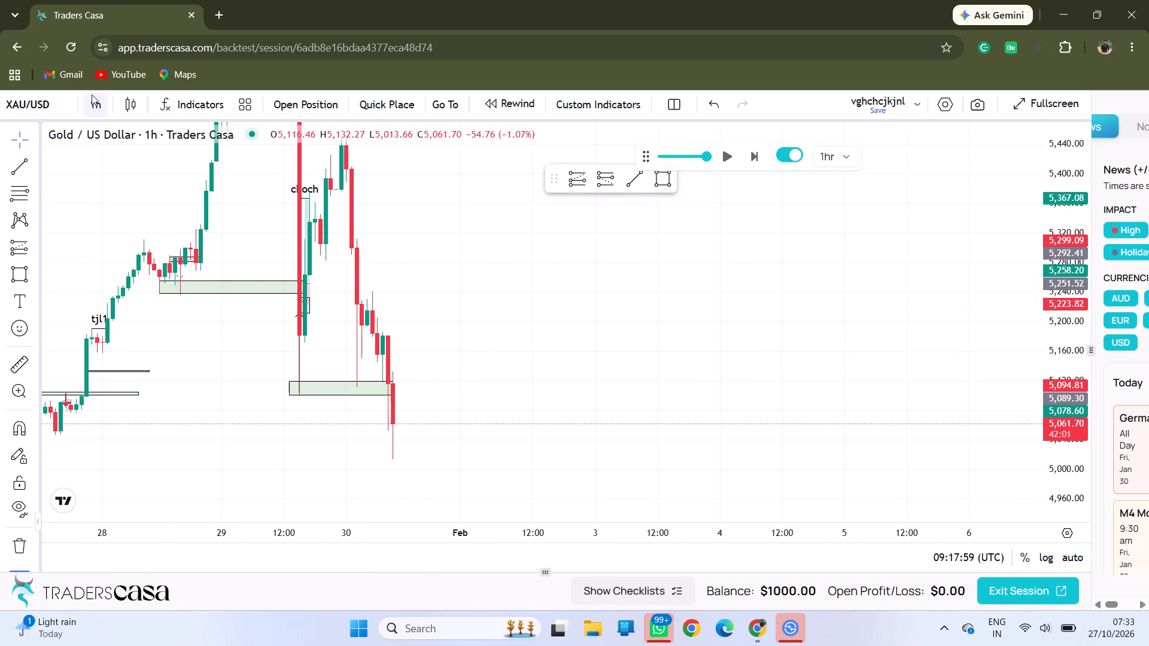
Switch the chart back to the 15 minutes timeframe.
left_click(92, 95)
left_click(135, 304)
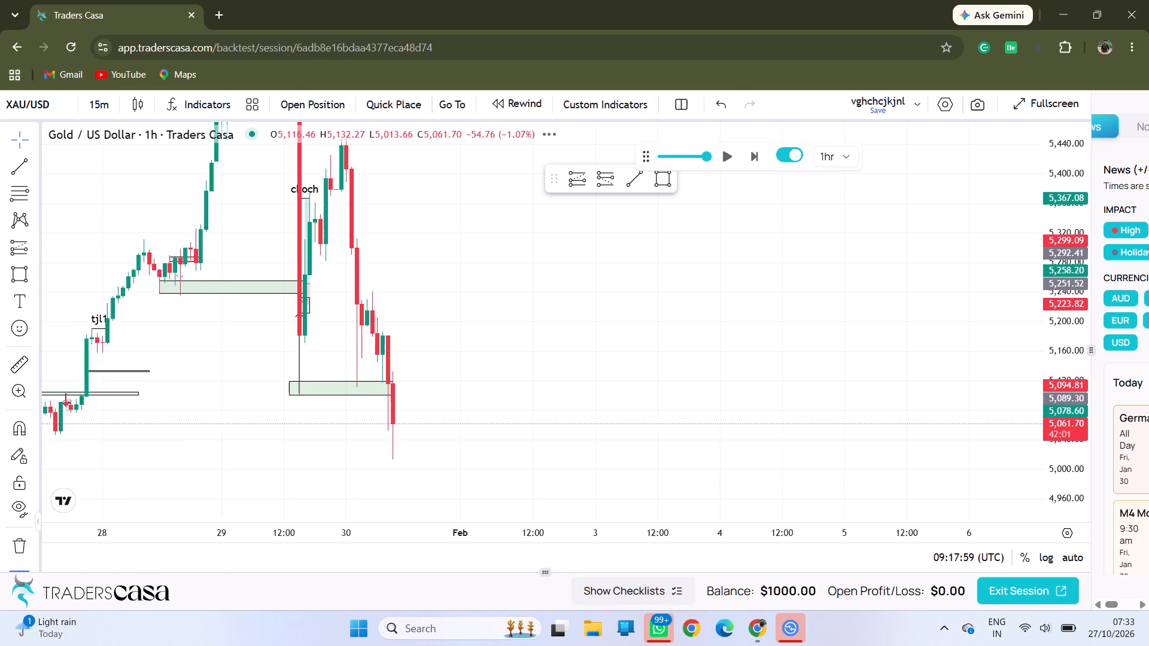
Draw a rectangle zone across the highs from 02:00 to 20:45 on 30 January, between about 5,246 and 5,232.
left_click_drag(357, 322, 412, 322)
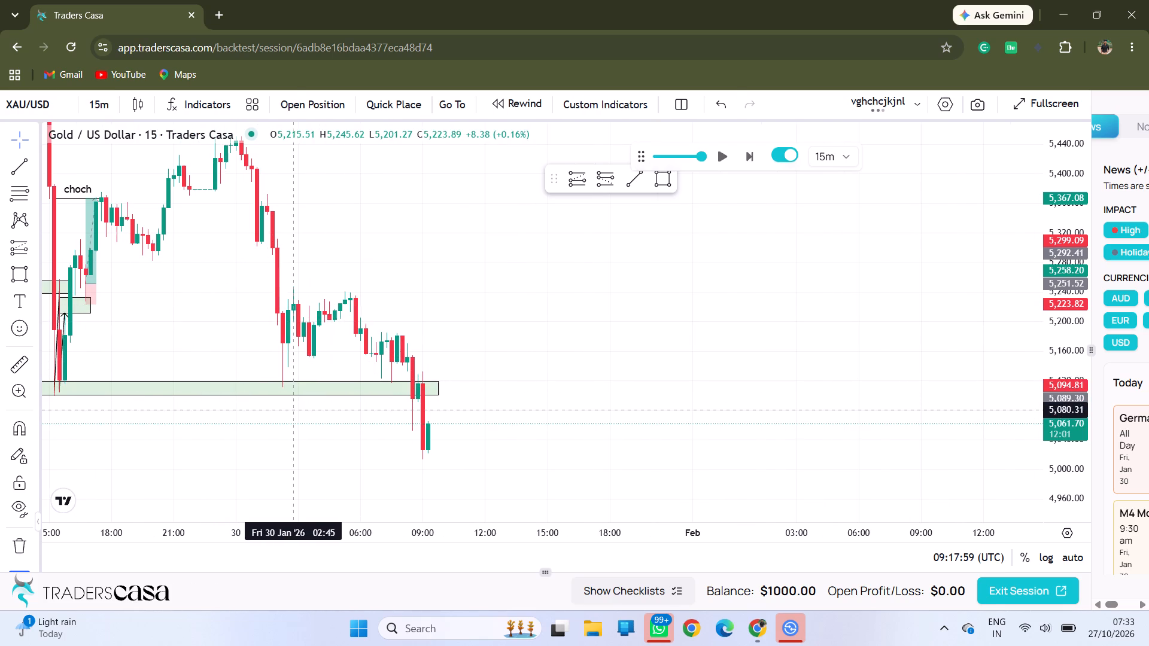
left_click(19, 269)
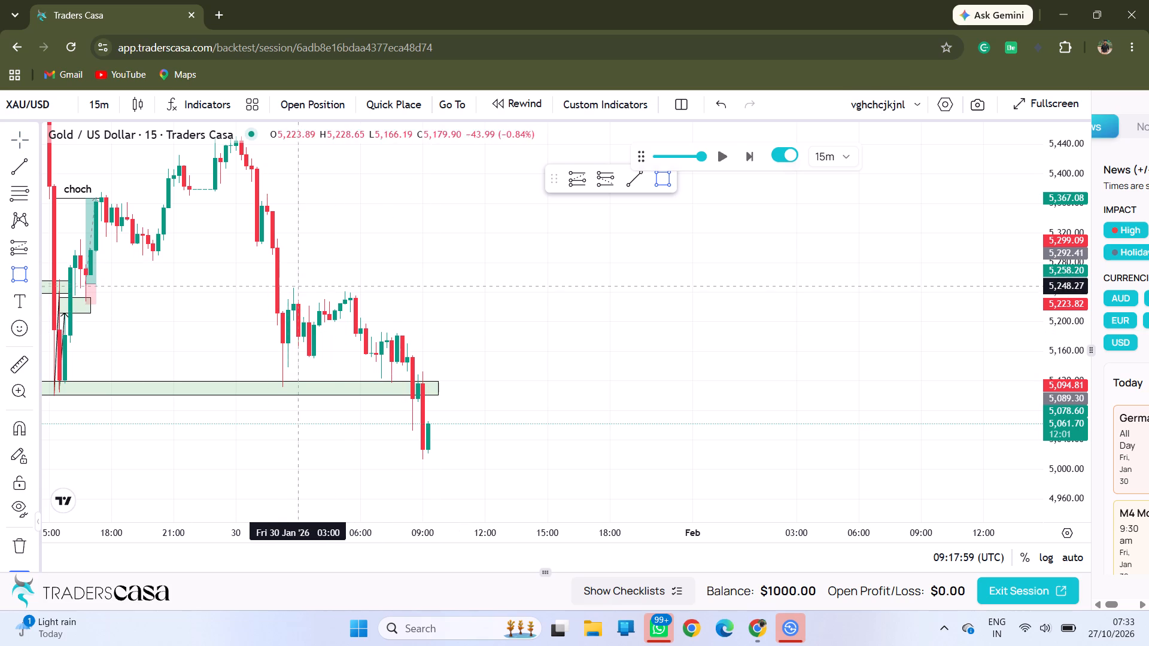
left_click(278, 288)
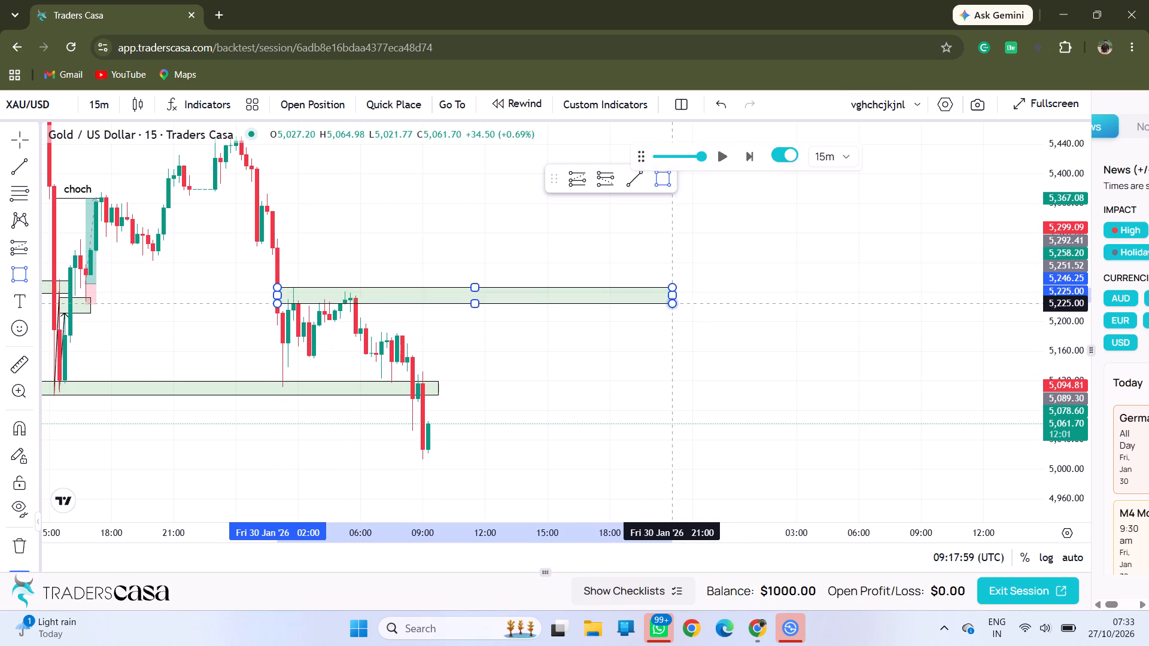
left_click(668, 298)
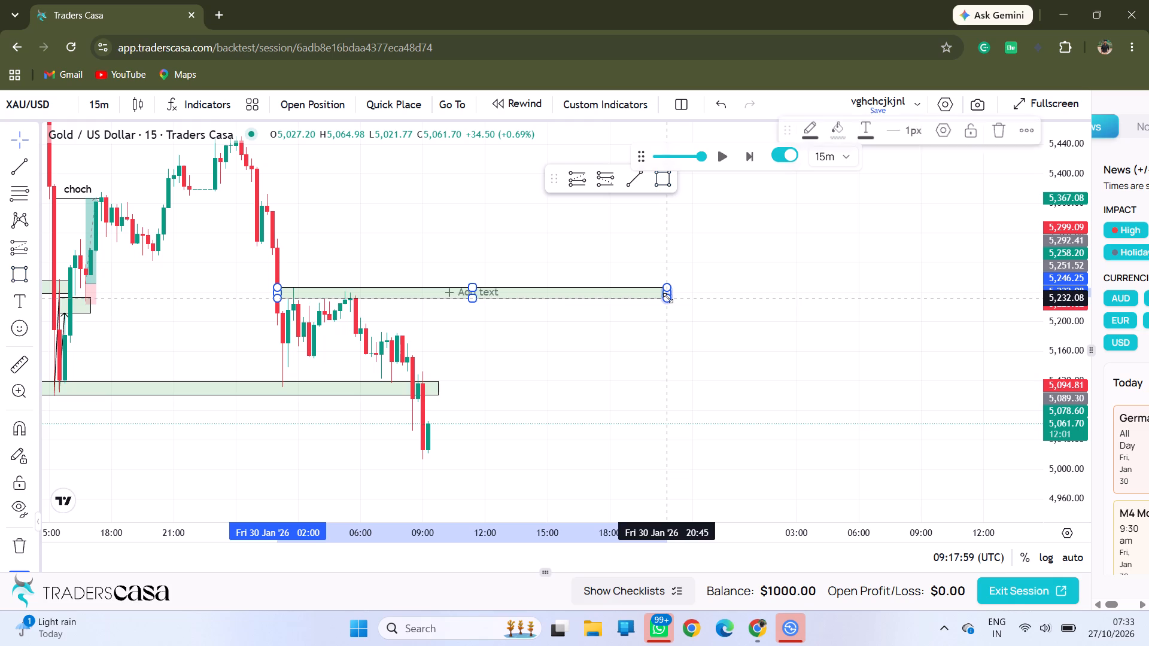
Change the fill colour of the new rectangle zone at the 30 January highs to red.
left_click(838, 129)
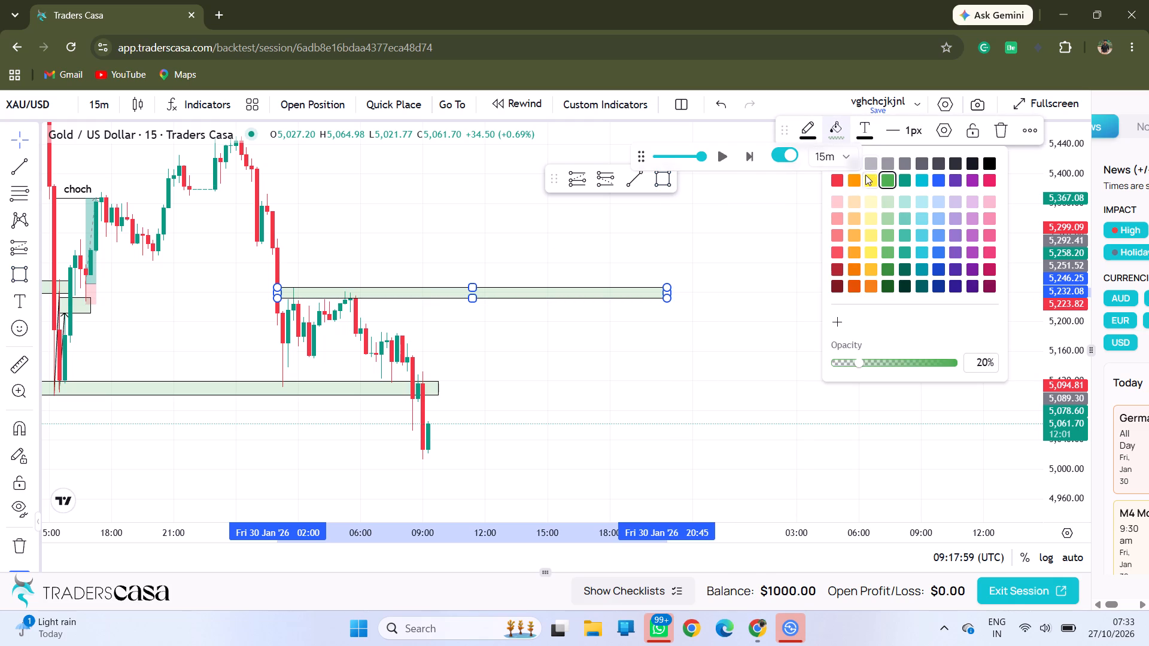
left_click(840, 178)
left_click(643, 313)
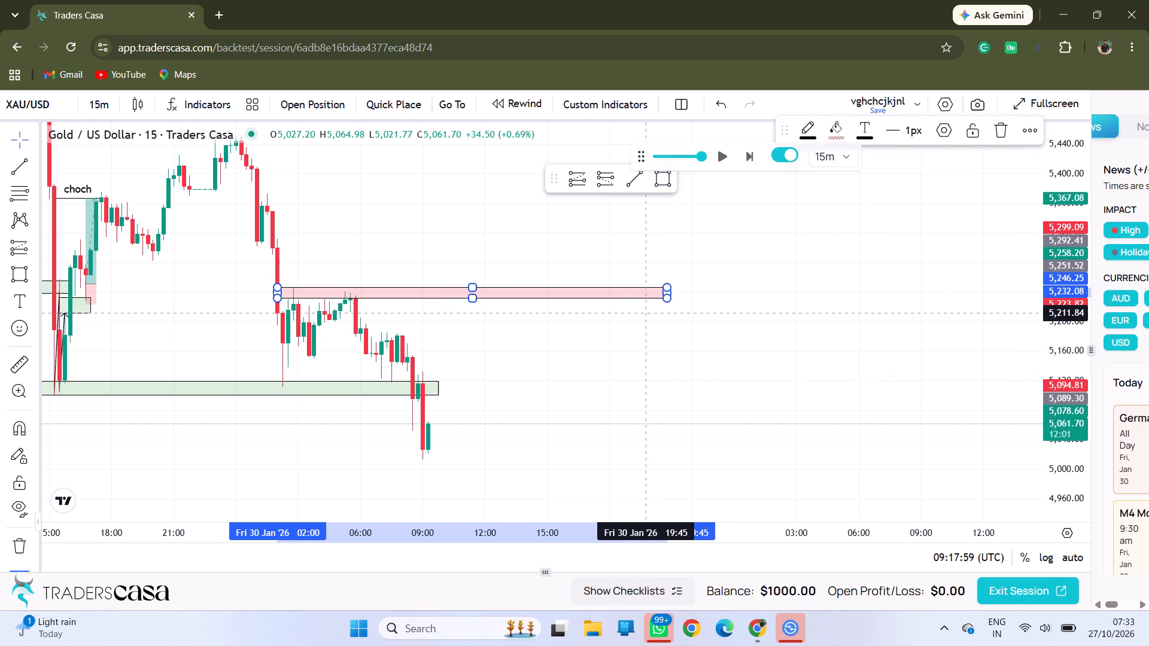
Play the market replay on the 15-minute chart in short runs and pause at about 18:45 UTC on 30 January.
left_click(727, 162)
left_click(727, 162)
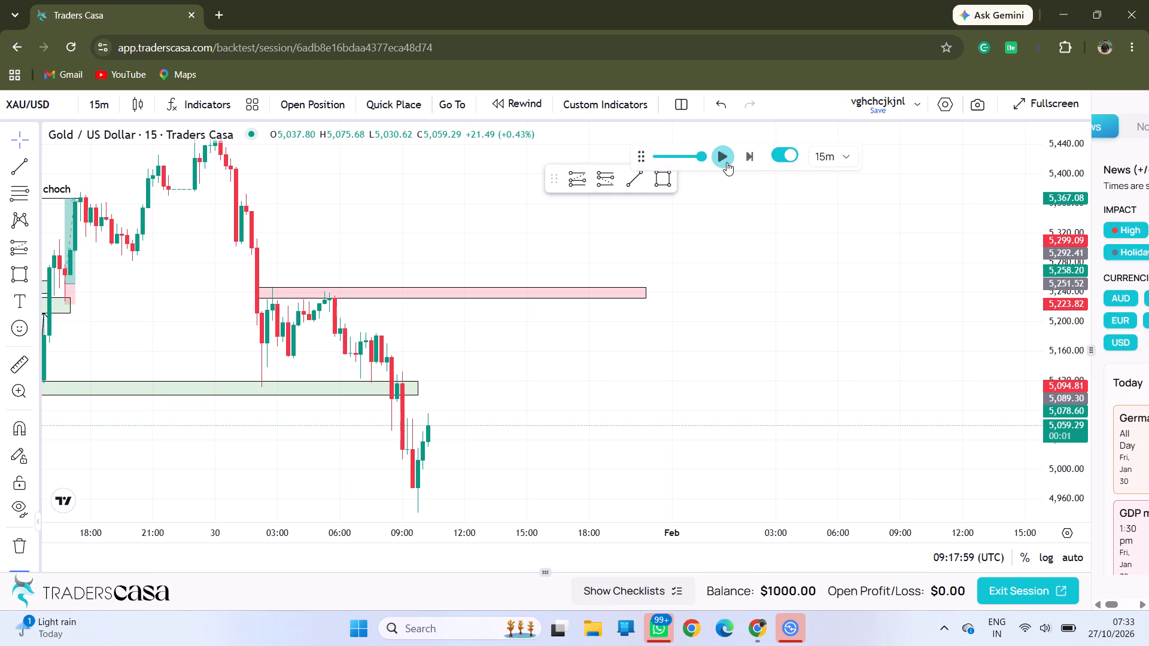
left_click(727, 162)
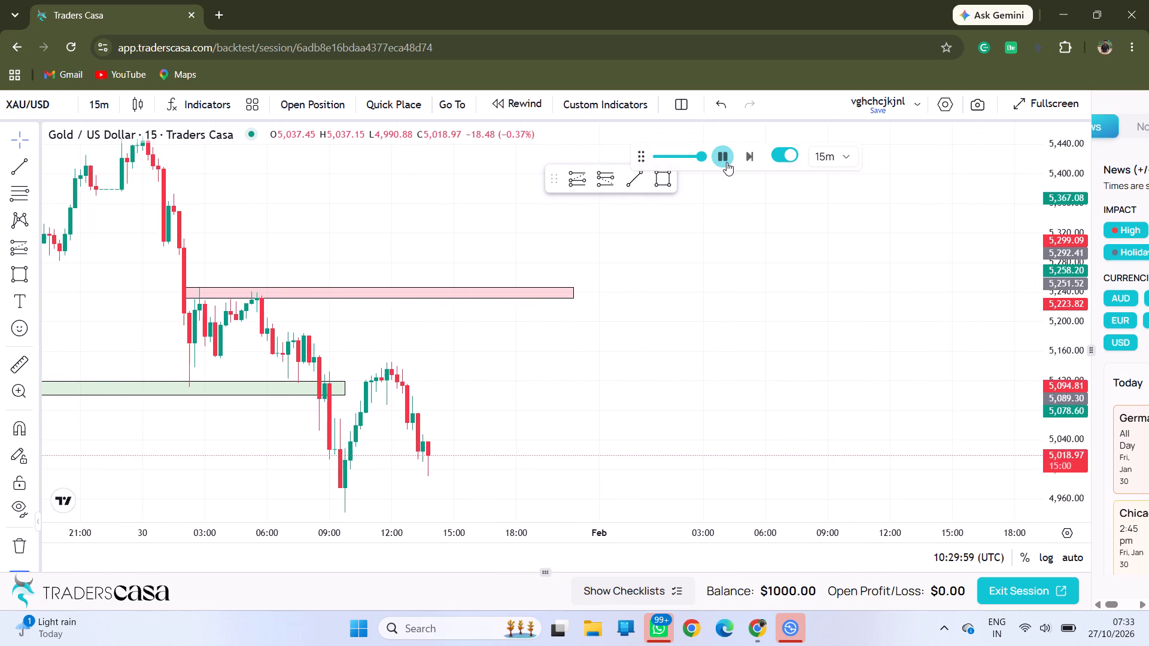
left_click(727, 162)
left_click(727, 162)
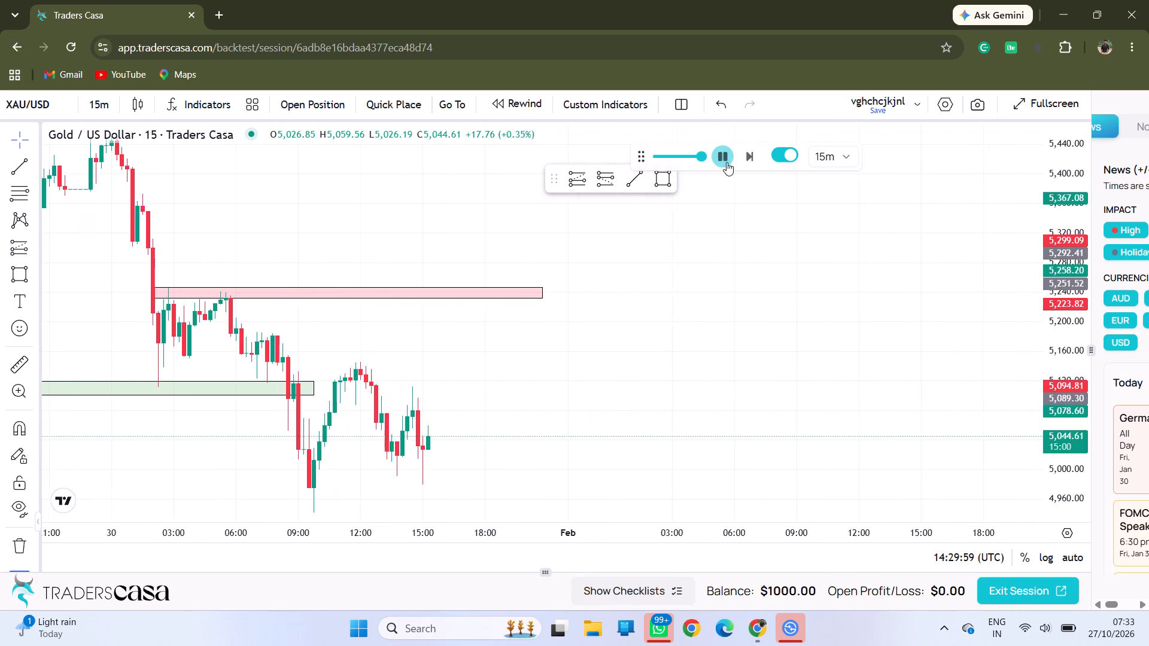
left_click(727, 162)
left_click(727, 162)
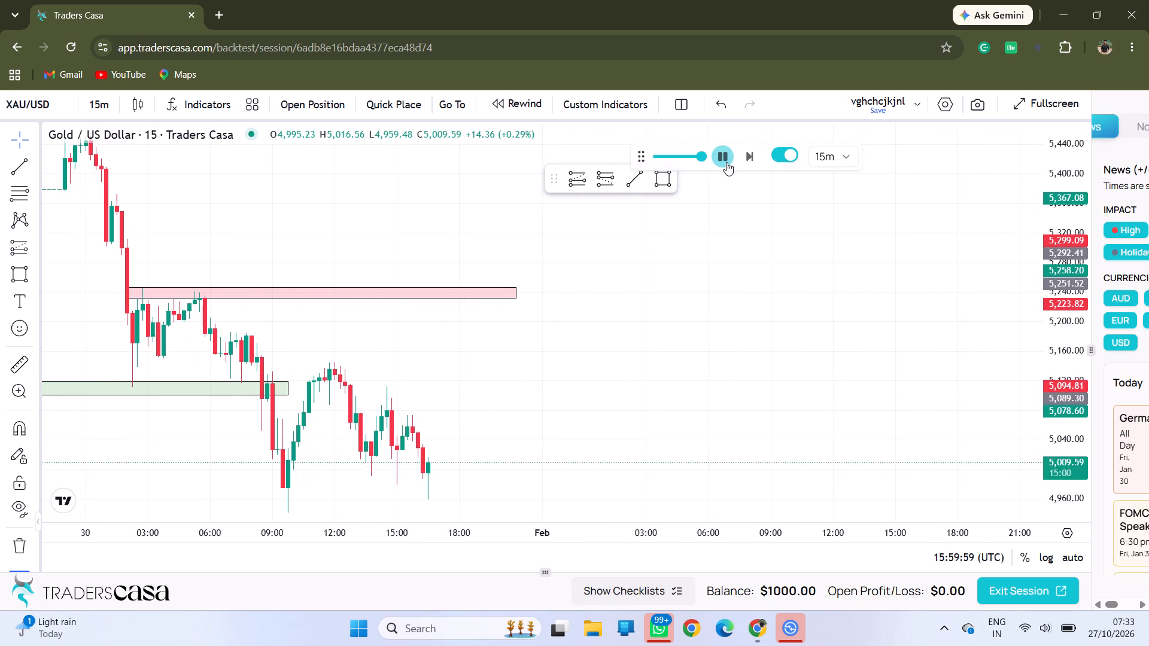
left_click(727, 162)
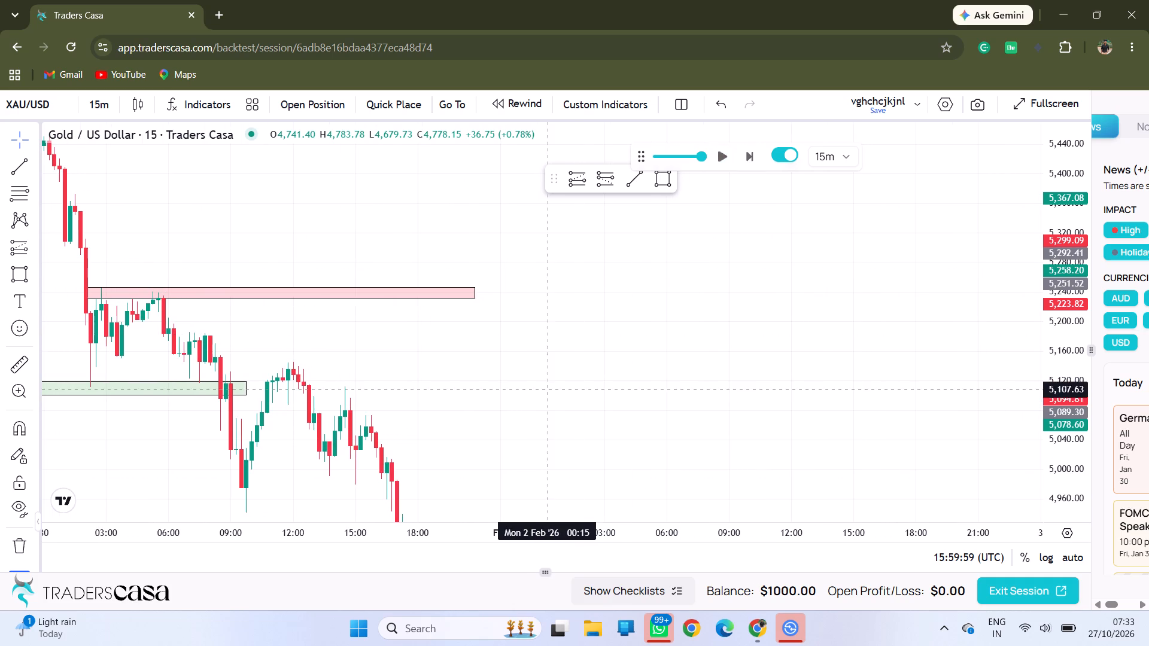
Switch to the 1 hour timeframe and examine the 30 January drop against the earlier zones back to 23 January.
left_click_drag(543, 398, 605, 179)
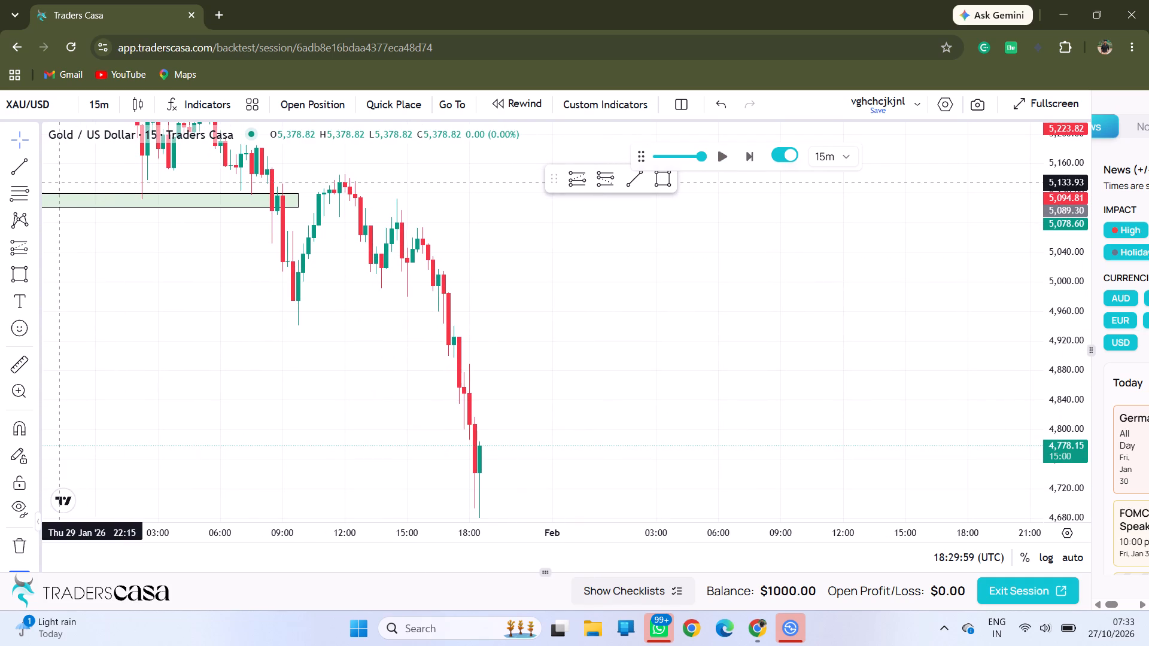
left_click(98, 105)
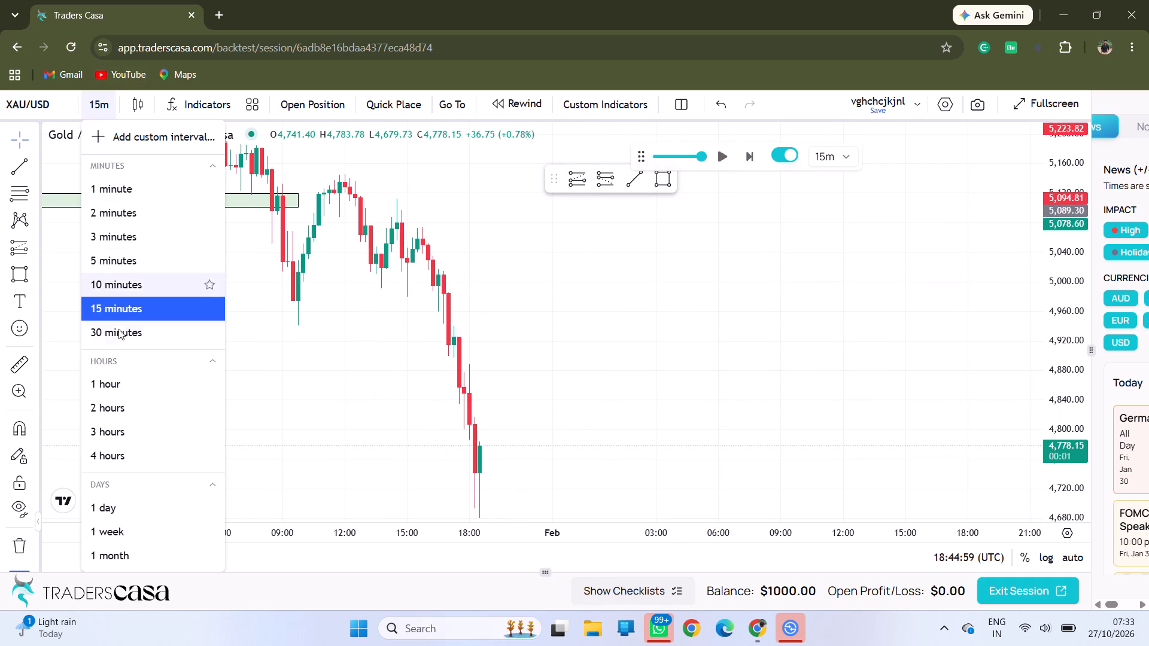
left_click(123, 381)
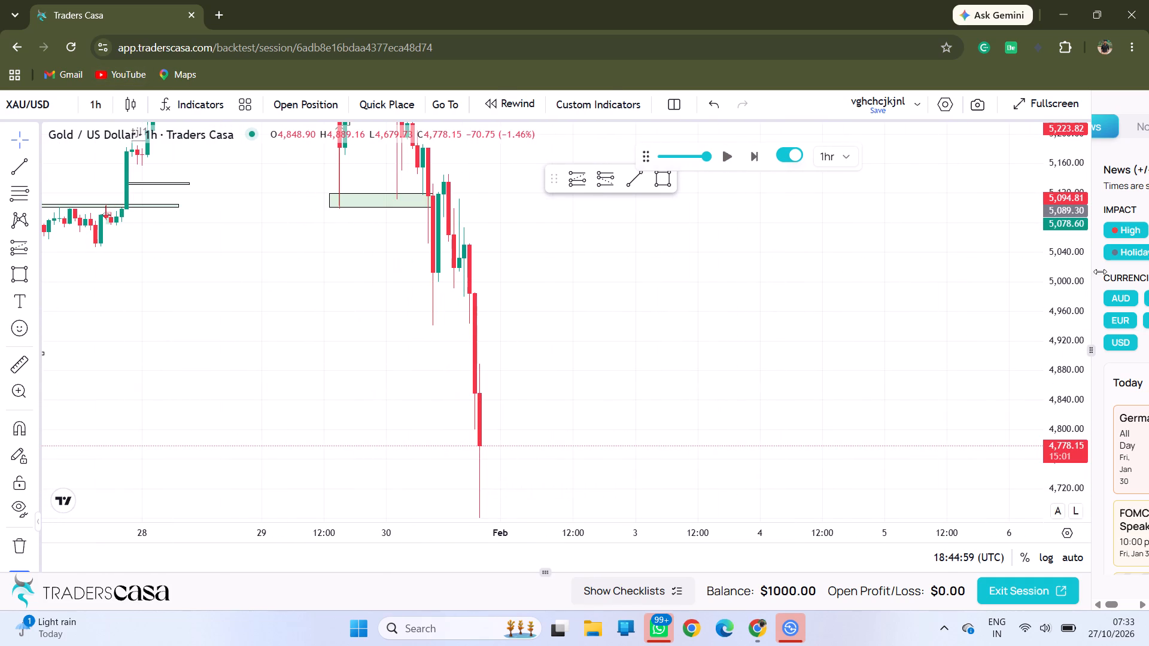
left_click_drag(1084, 254, 1084, 394)
left_click_drag(549, 342, 898, 280)
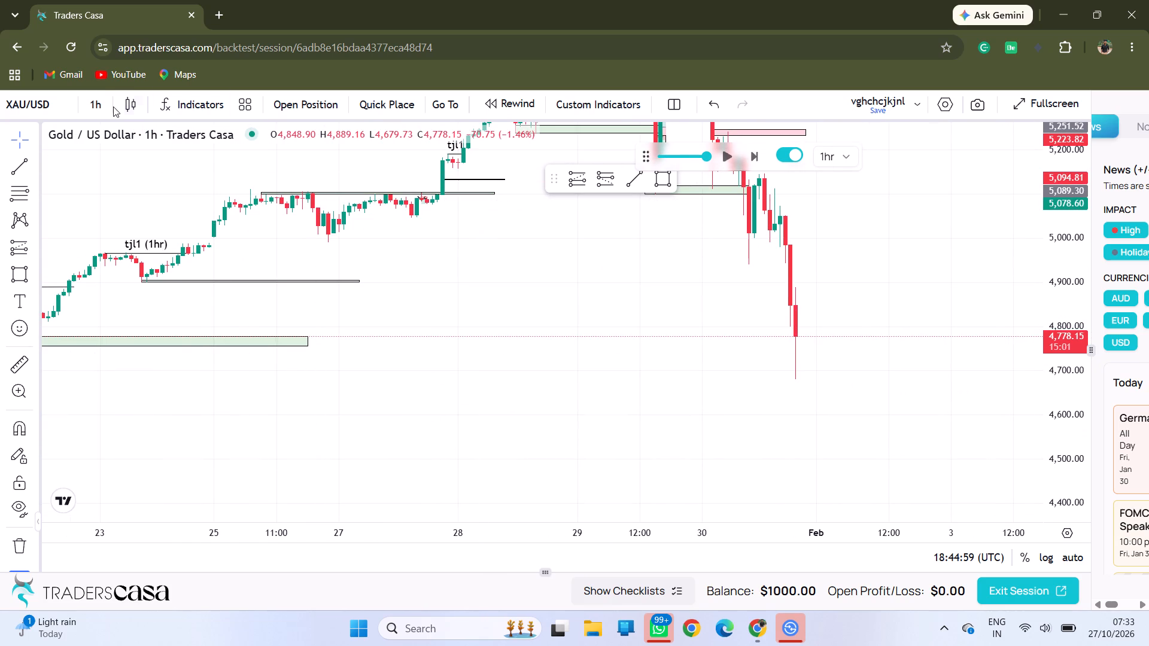
Switch the chart to the 4 hours timeframe.
left_click(100, 106)
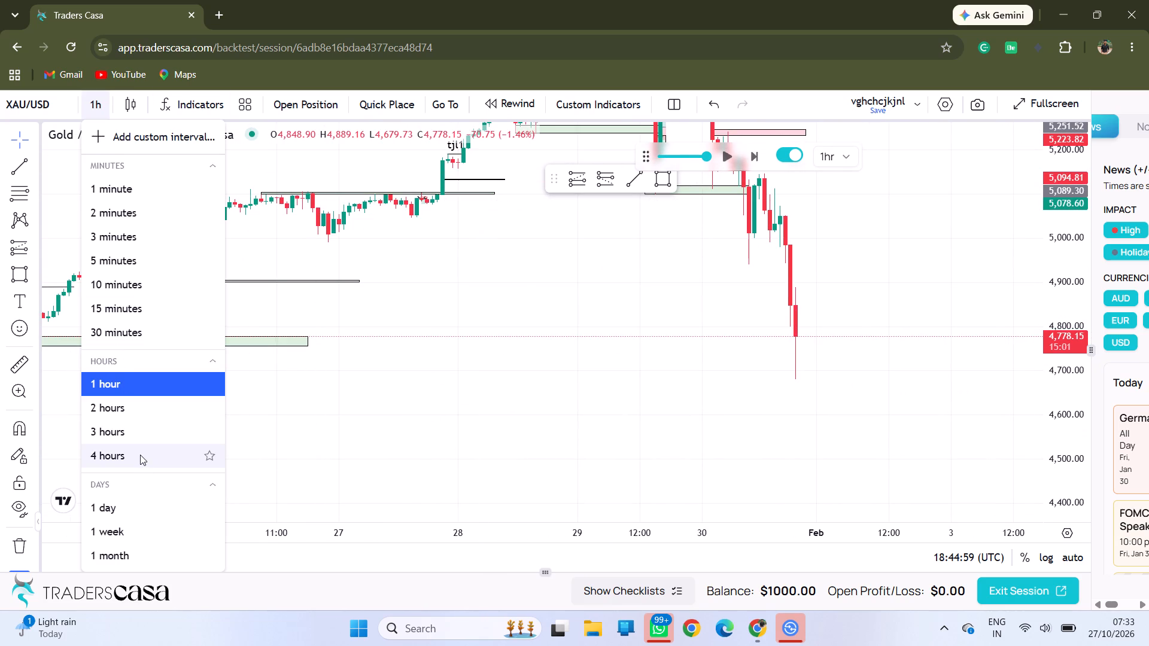
left_click(140, 455)
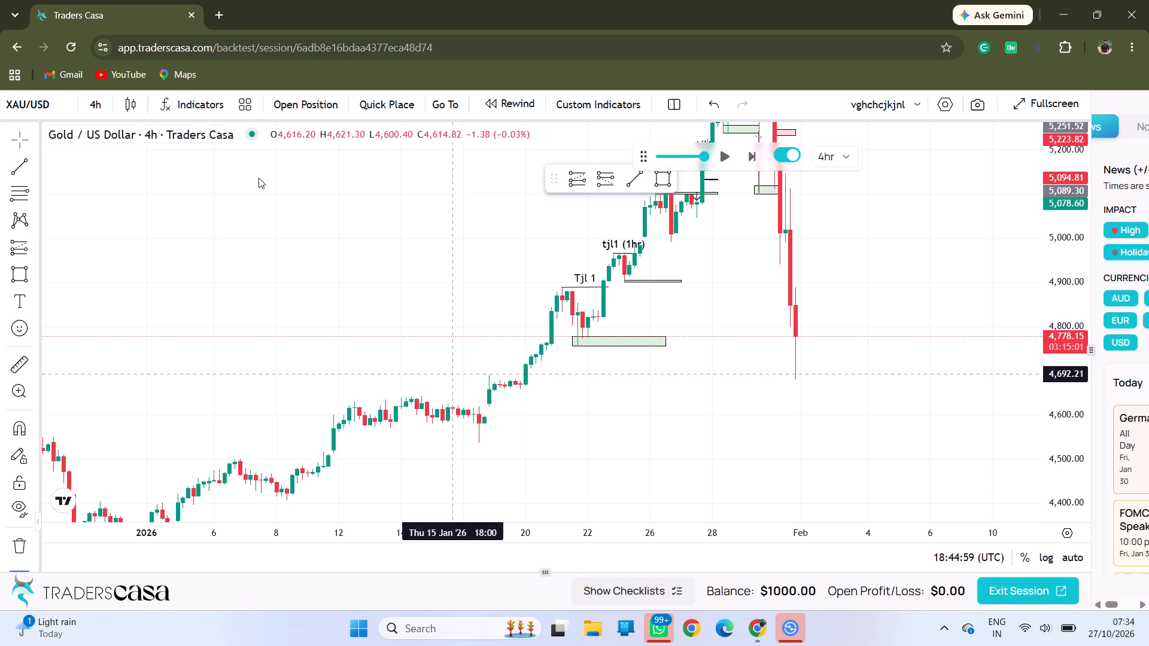
Switch to the 1 minute timeframe, play the market replay and pause at about 19:16 UTC on 30 January.
left_click(99, 101)
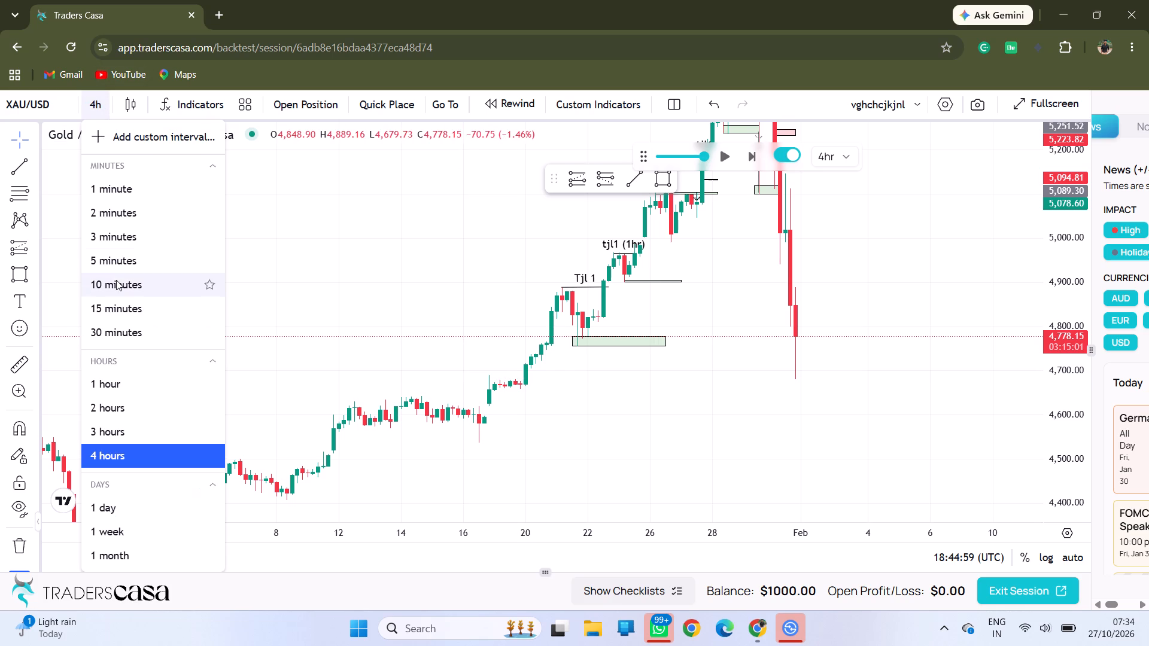
left_click(120, 196)
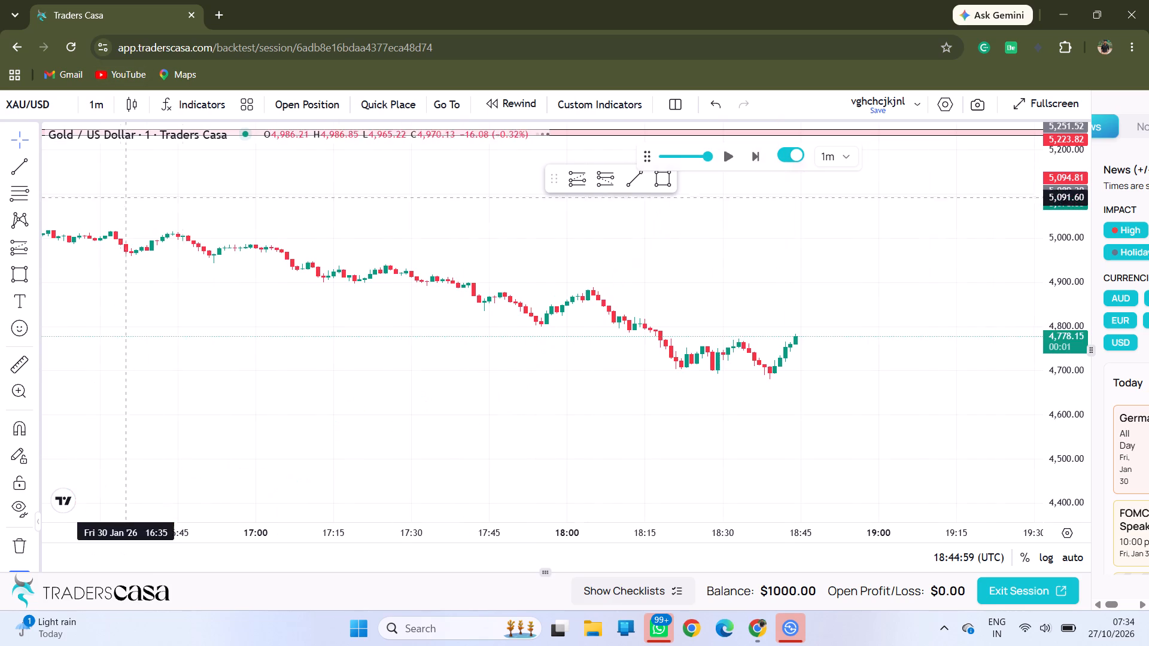
left_click_drag(738, 334, 622, 307)
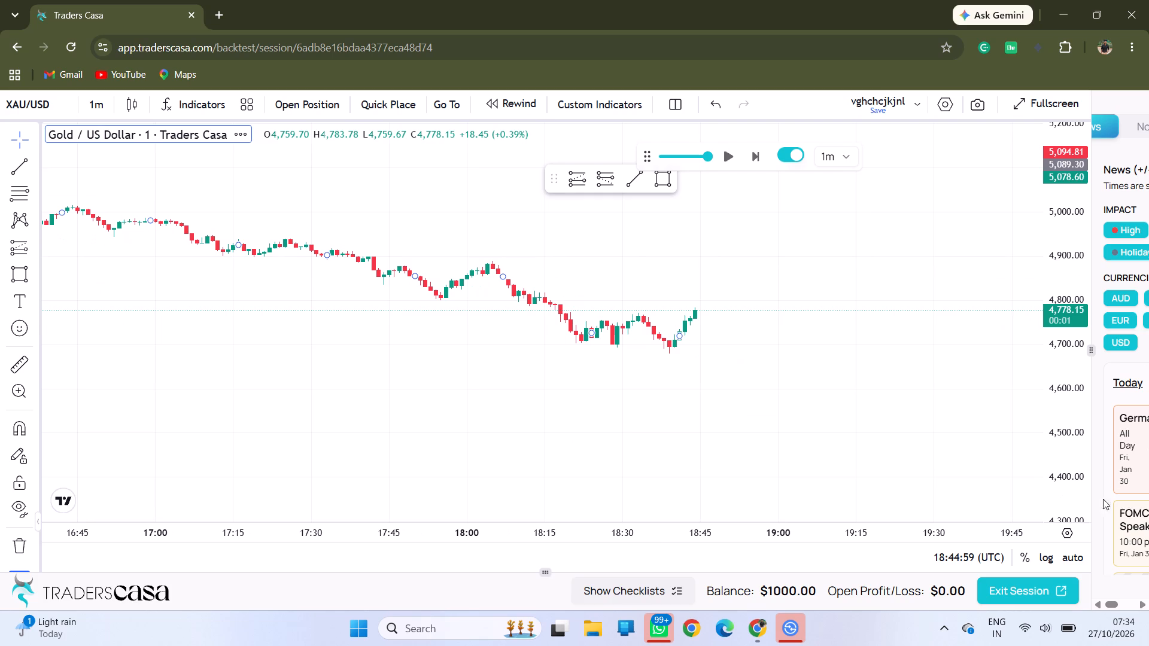
left_click_drag(1072, 486, 1035, 116)
left_click_drag(727, 292, 543, 290)
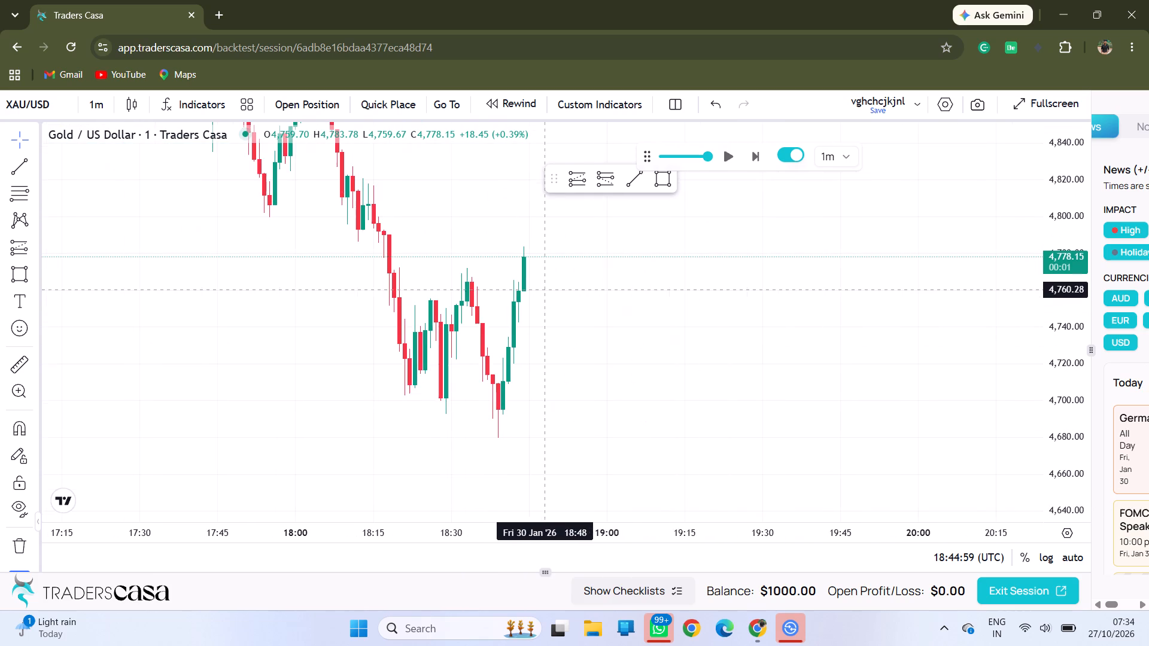
left_click(725, 161)
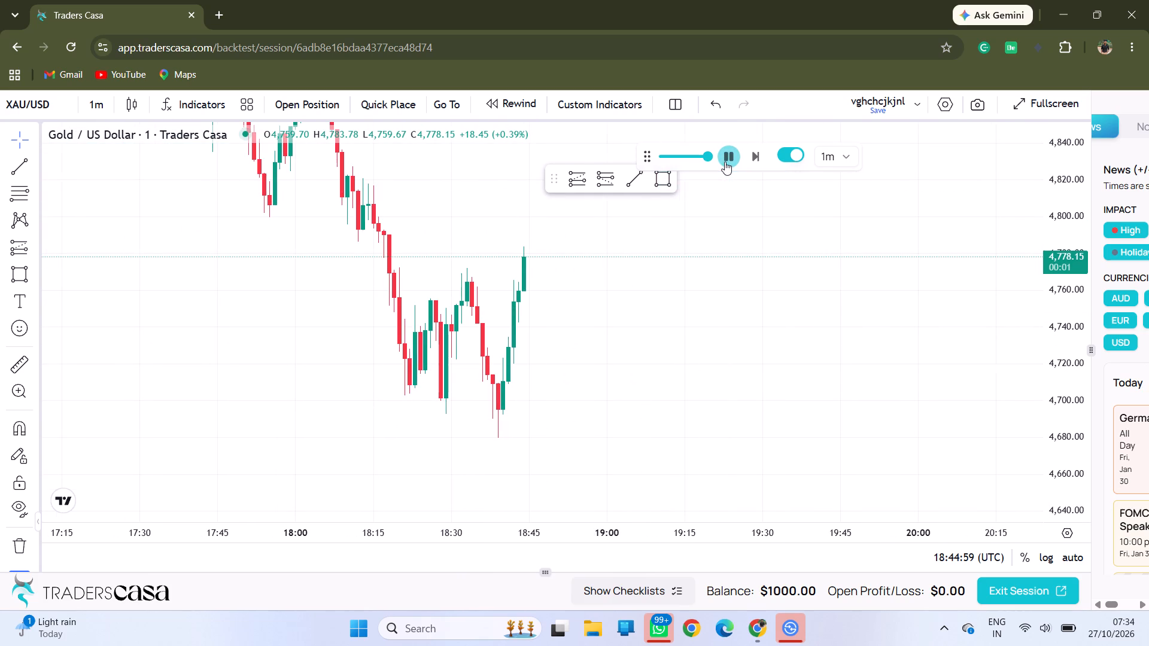
left_click_drag(603, 292, 654, 403)
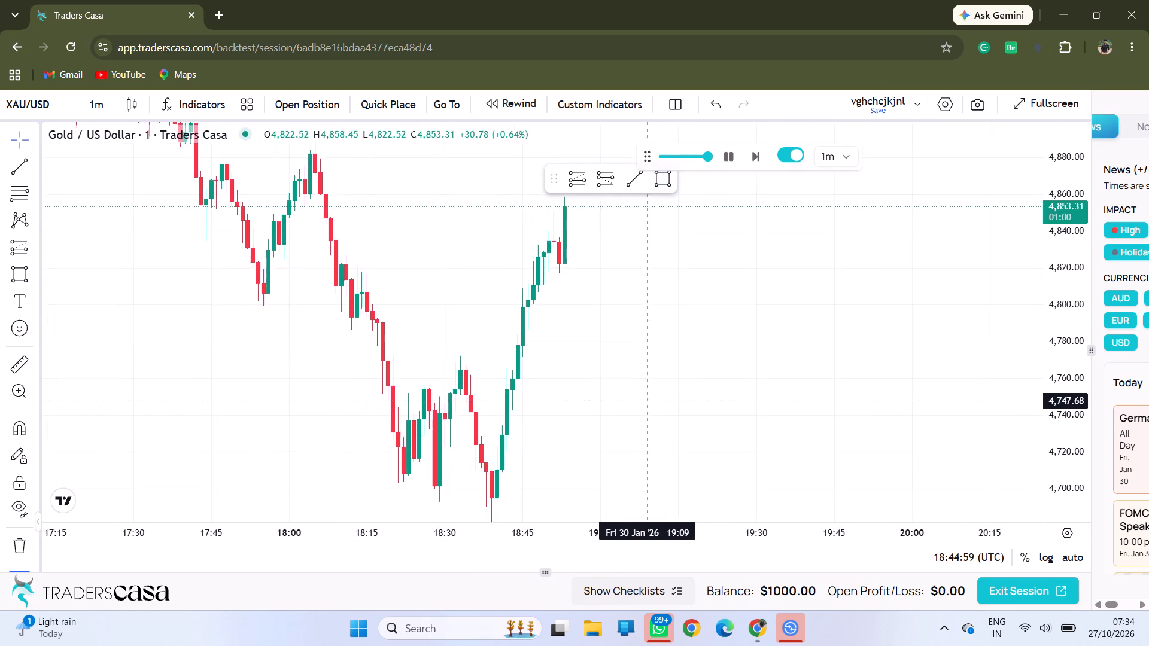
left_click_drag(654, 403, 654, 406)
left_click_drag(531, 294, 631, 465)
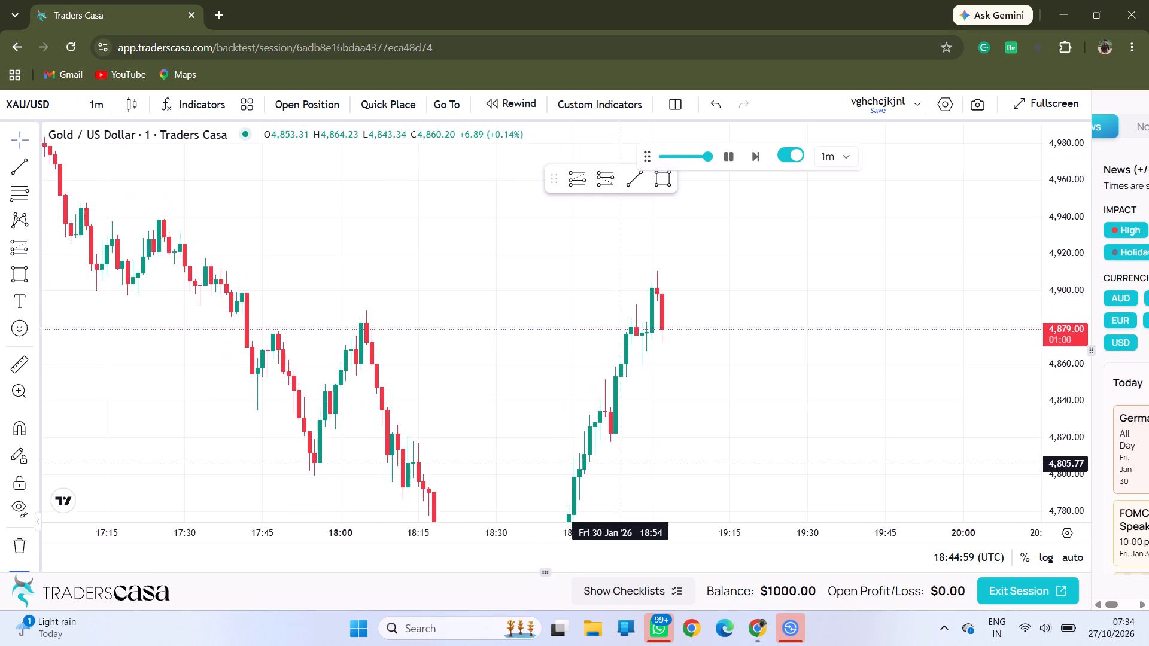
left_click_drag(631, 465, 629, 400)
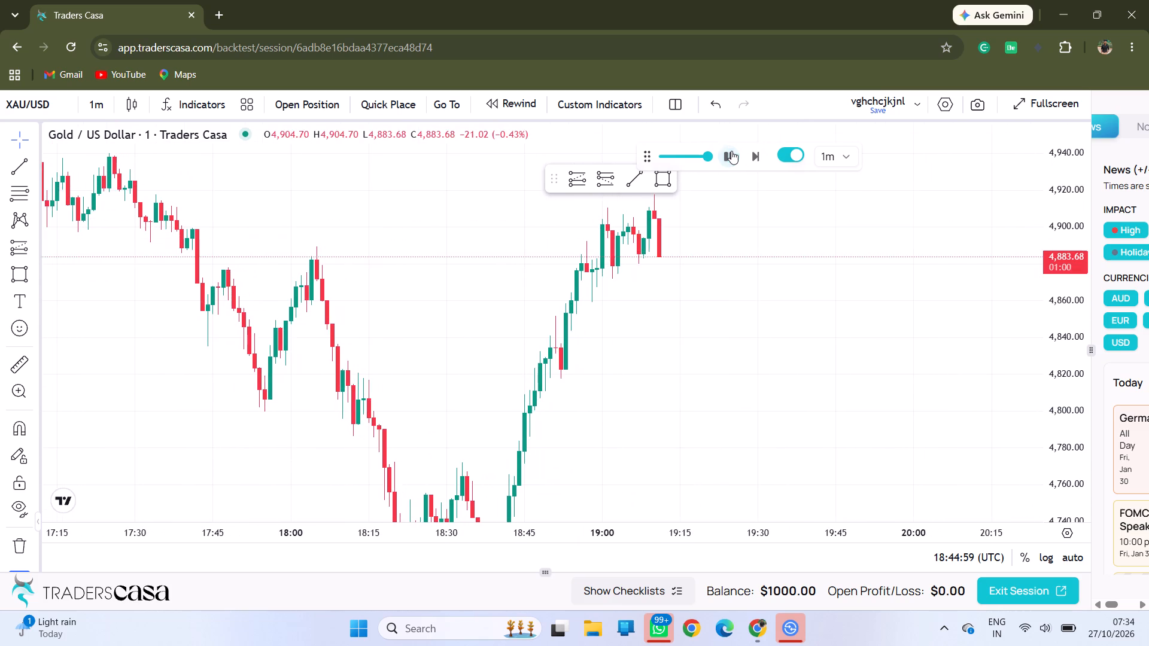
left_click(731, 151)
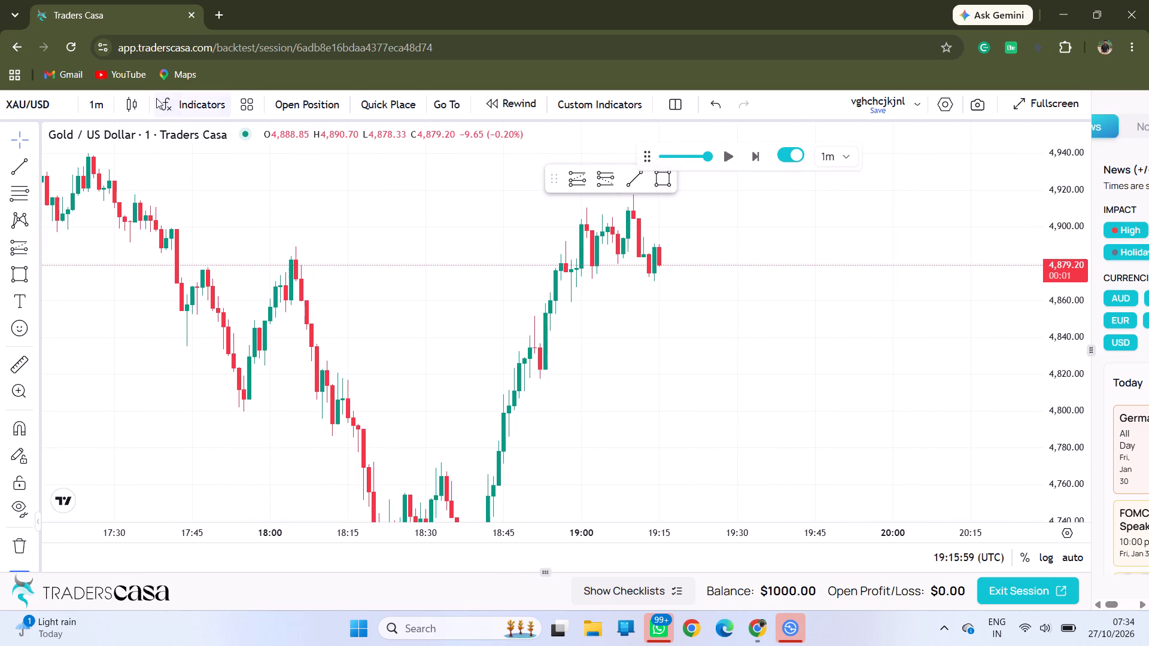
Switch to the 1 hour timeframe and examine the 30 January low against the Tjl 1 and Tjl 2 levels and mid-January prices.
left_click(91, 103)
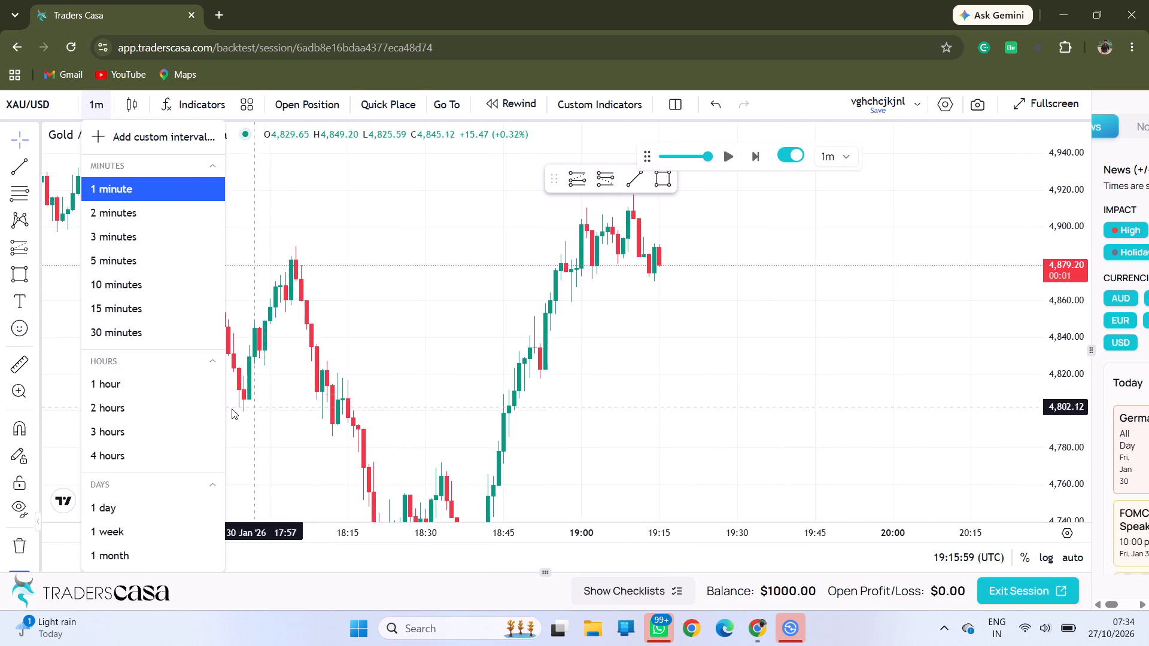
left_click(125, 384)
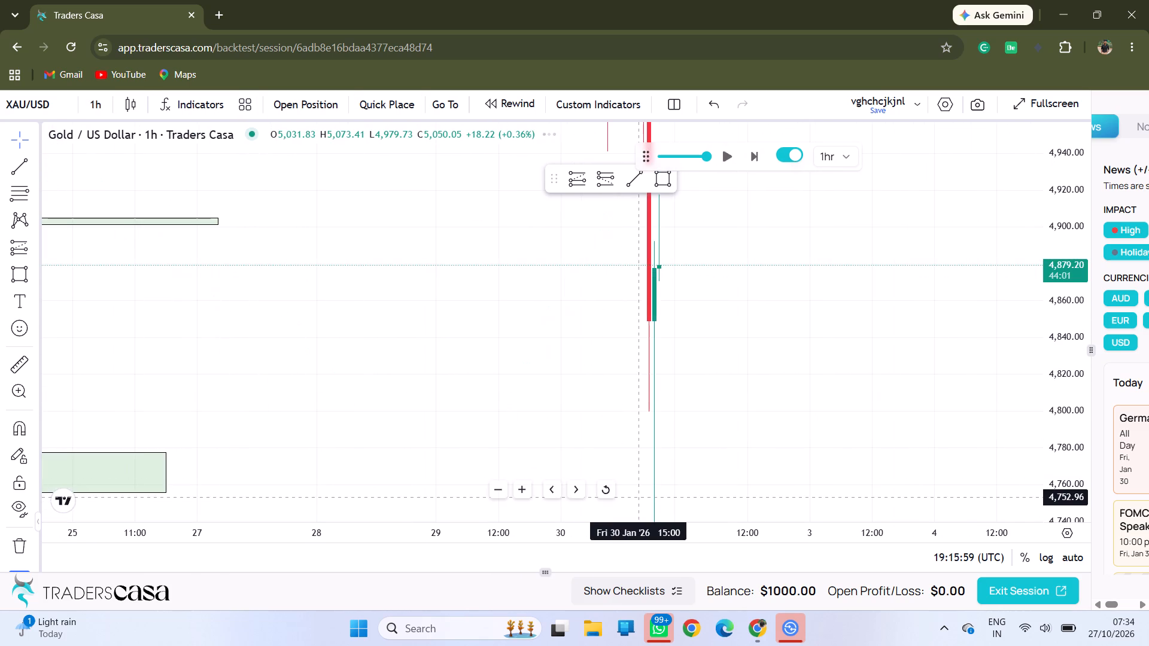
left_click_drag(639, 498, 797, 285)
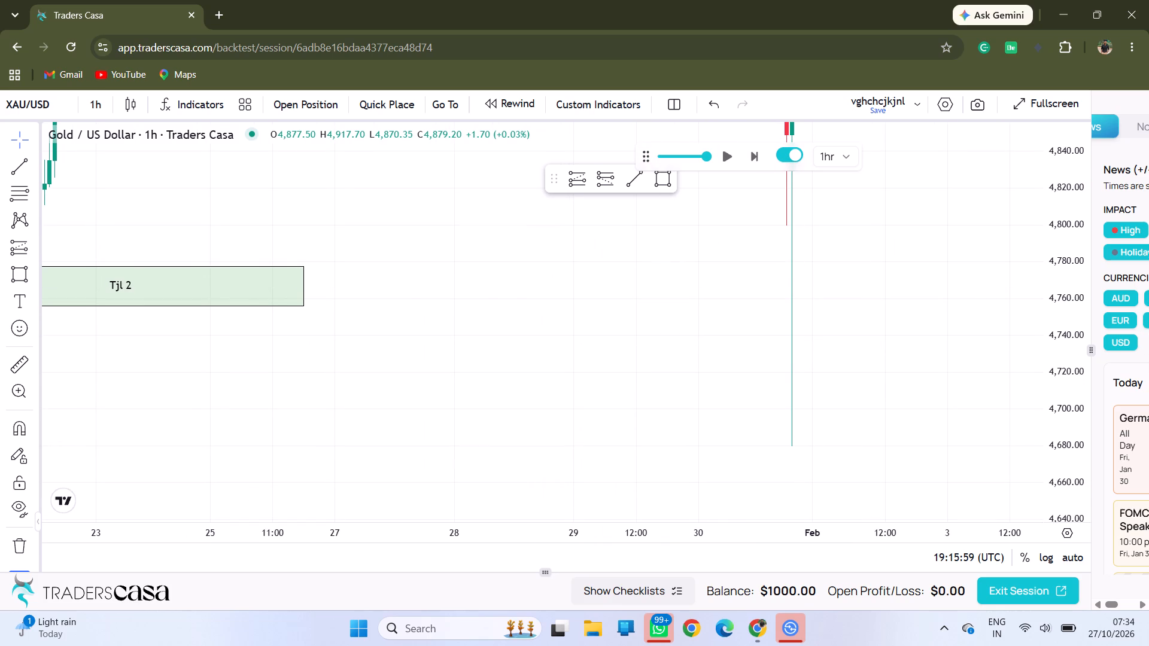
left_click_drag(1059, 278, 1074, 448)
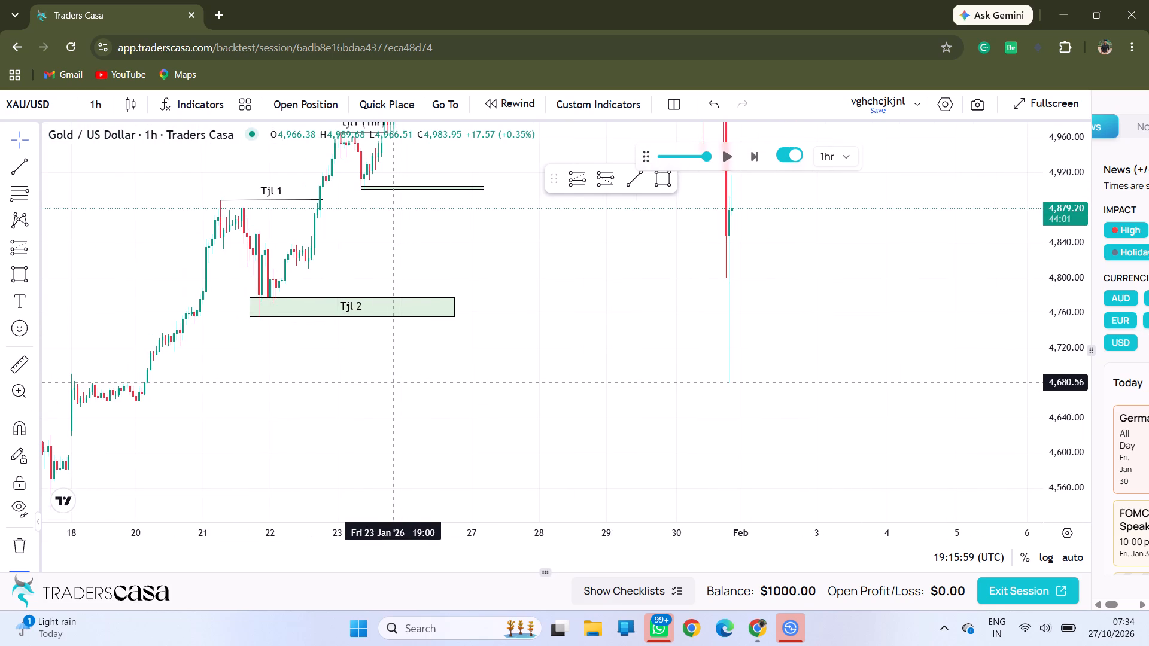
left_click_drag(394, 382, 467, 378)
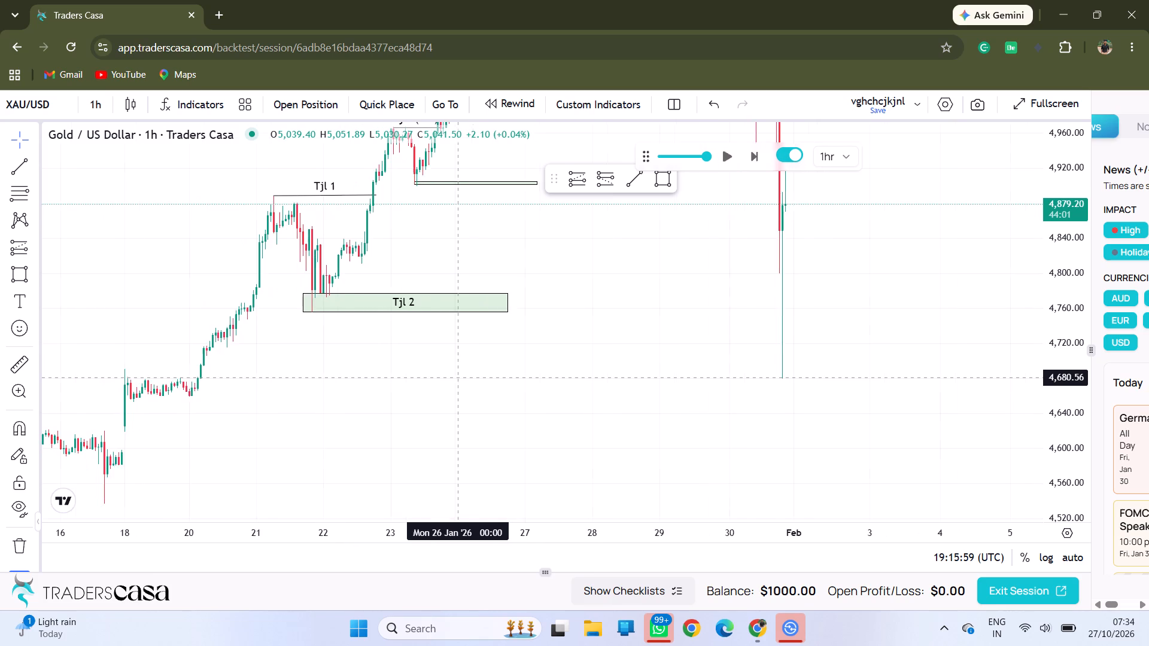
left_click_drag(467, 378, 328, 390)
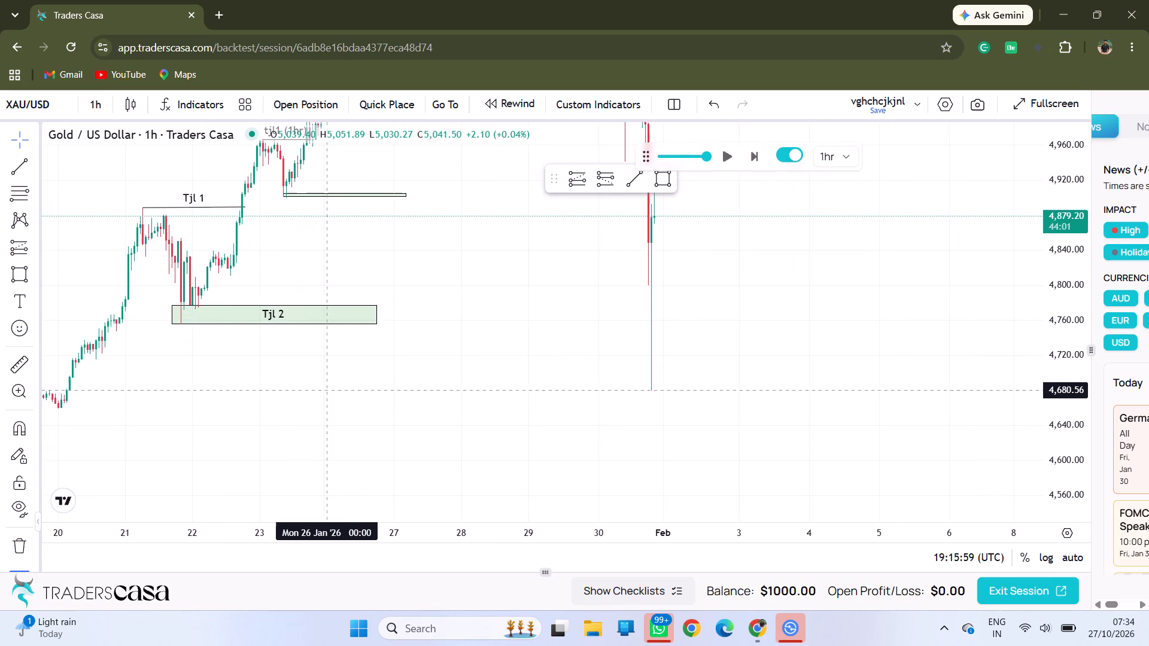
left_click_drag(178, 382, 296, 370)
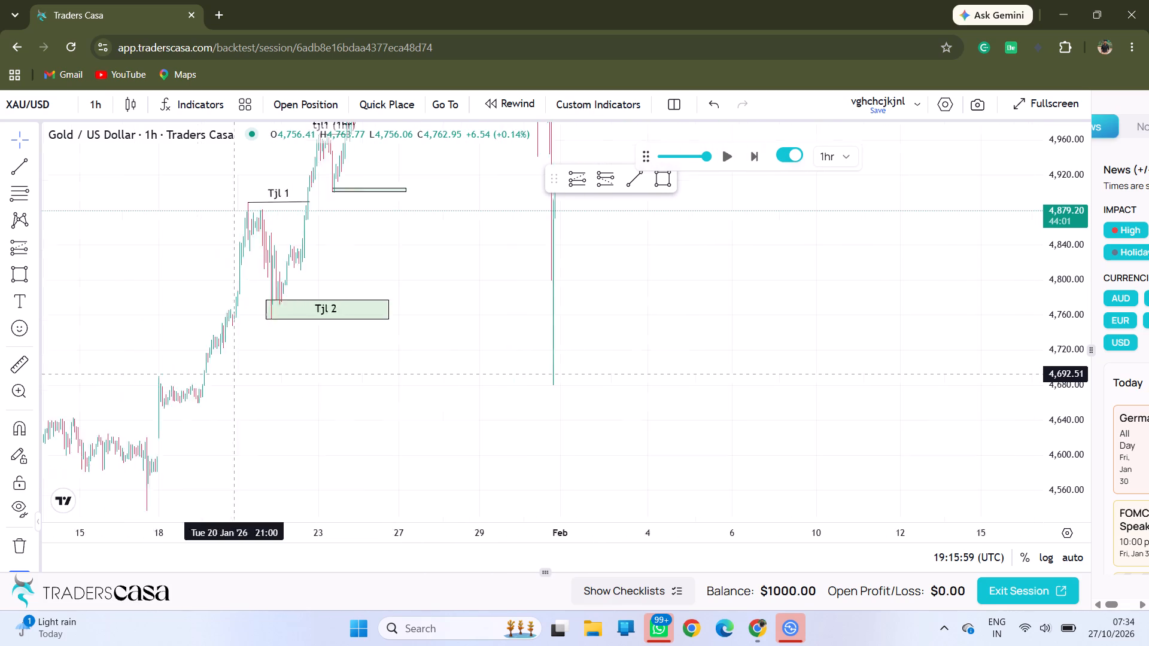
left_click_drag(296, 370, 510, 343)
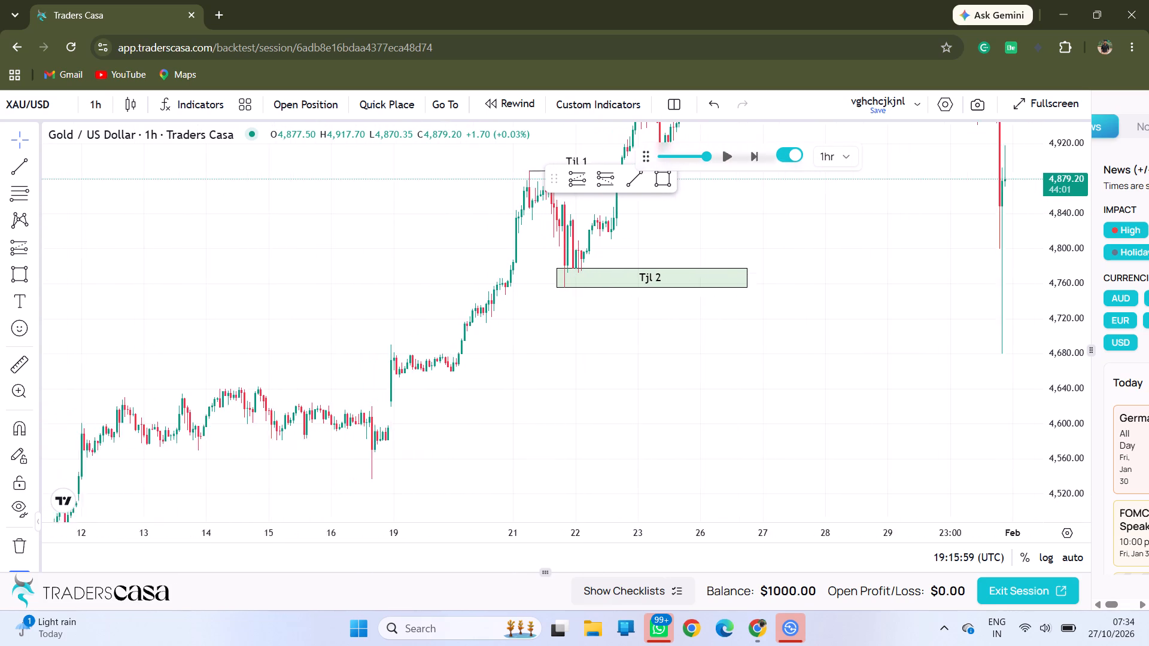
left_click_drag(515, 354, 411, 351)
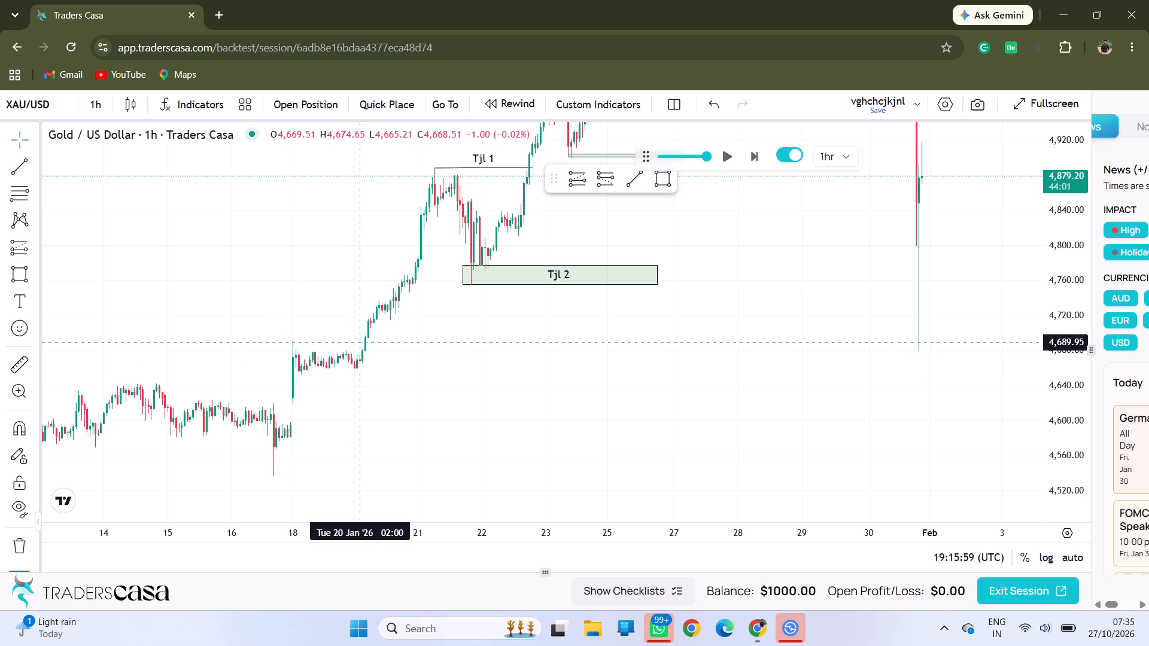
left_click_drag(389, 342, 341, 361)
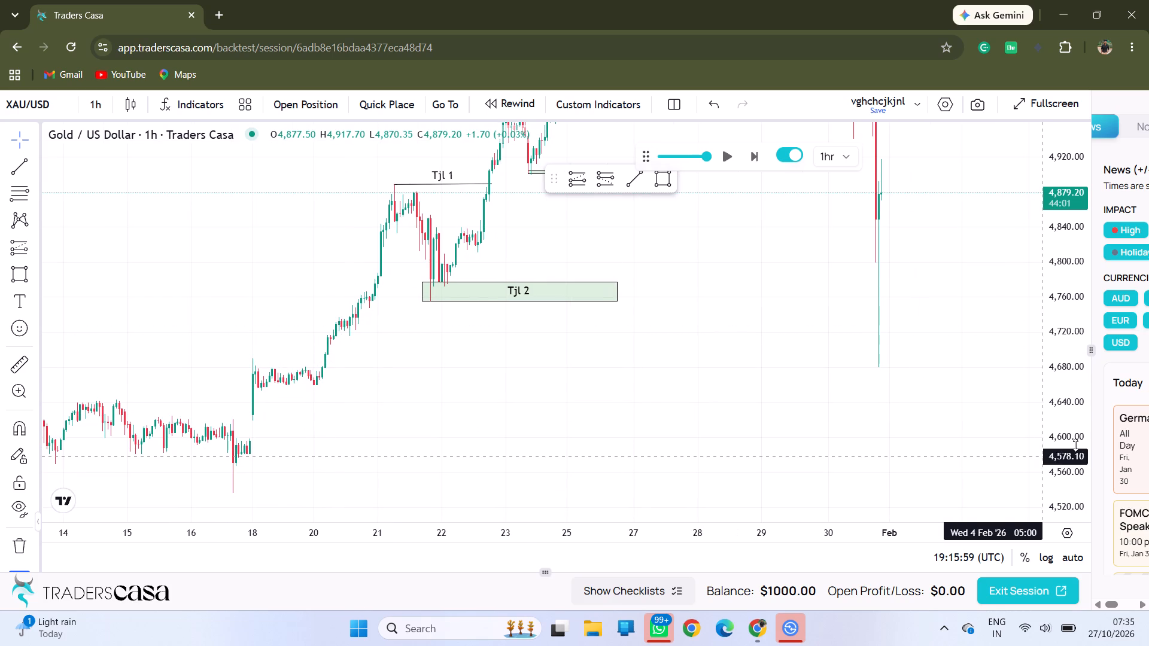
left_click_drag(1075, 445, 1042, 263)
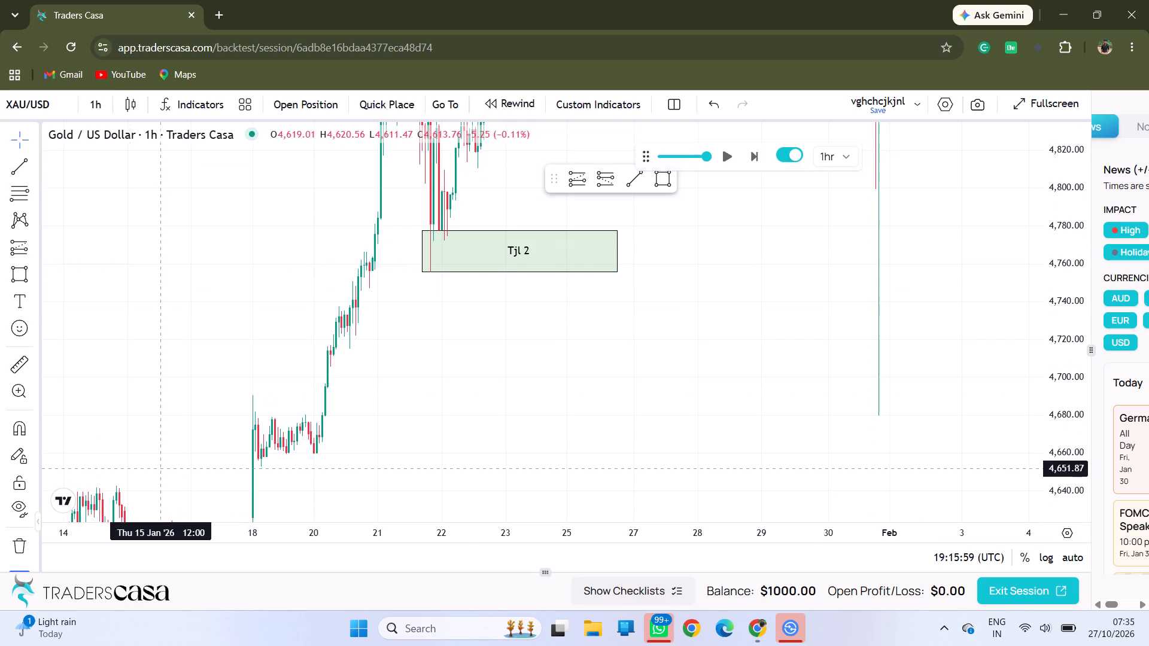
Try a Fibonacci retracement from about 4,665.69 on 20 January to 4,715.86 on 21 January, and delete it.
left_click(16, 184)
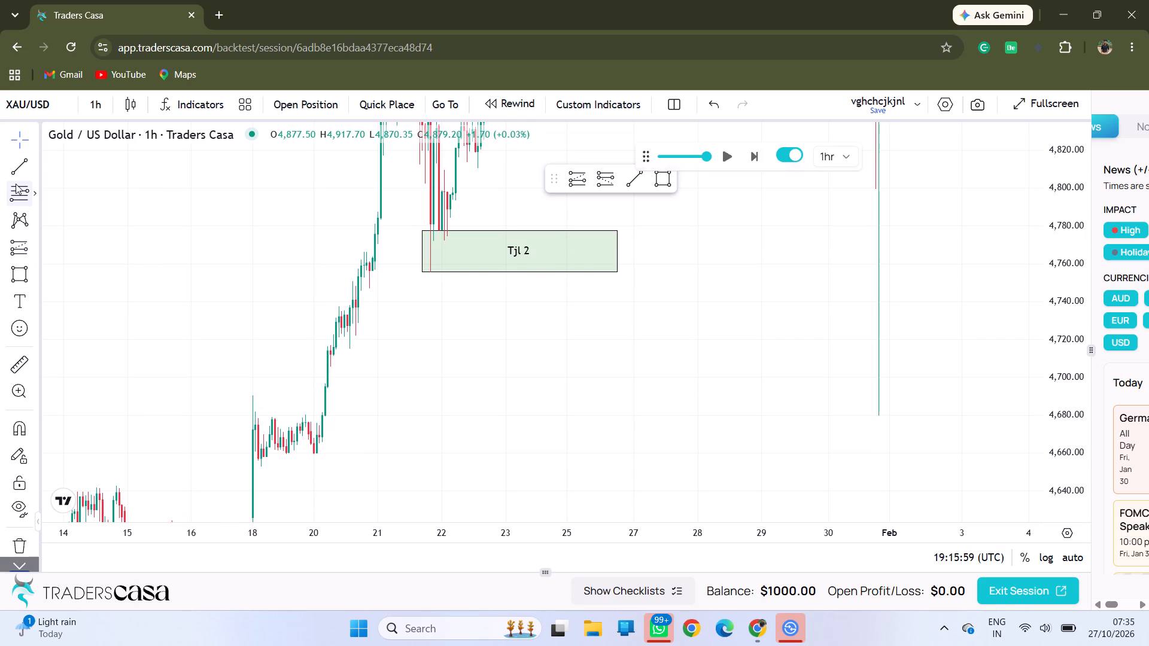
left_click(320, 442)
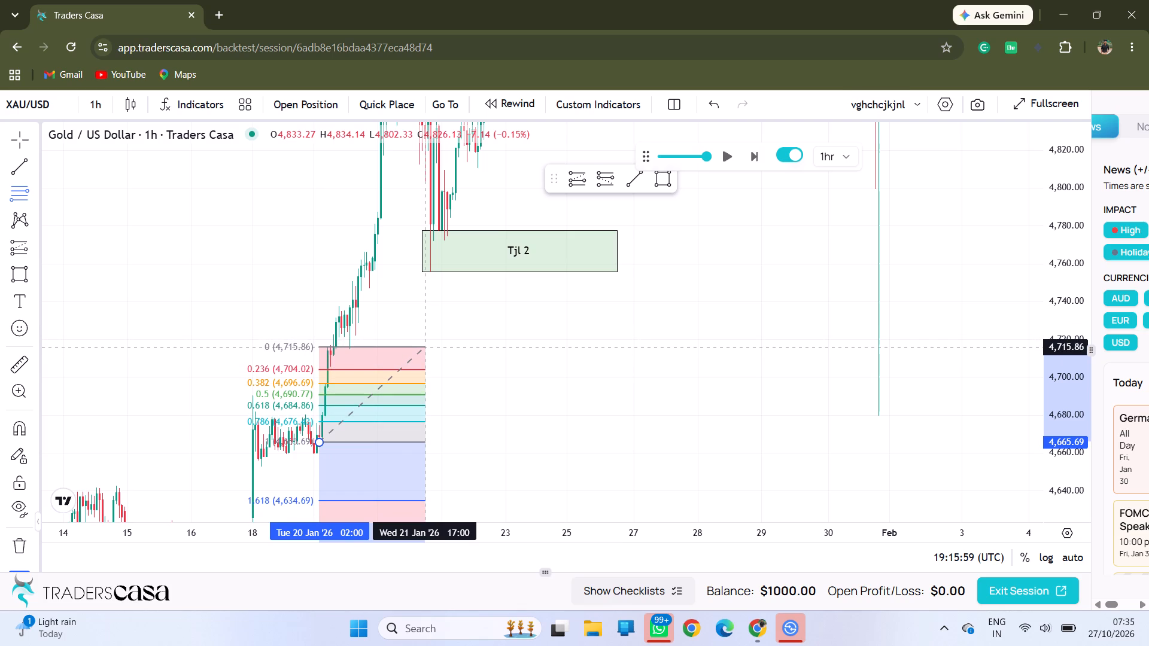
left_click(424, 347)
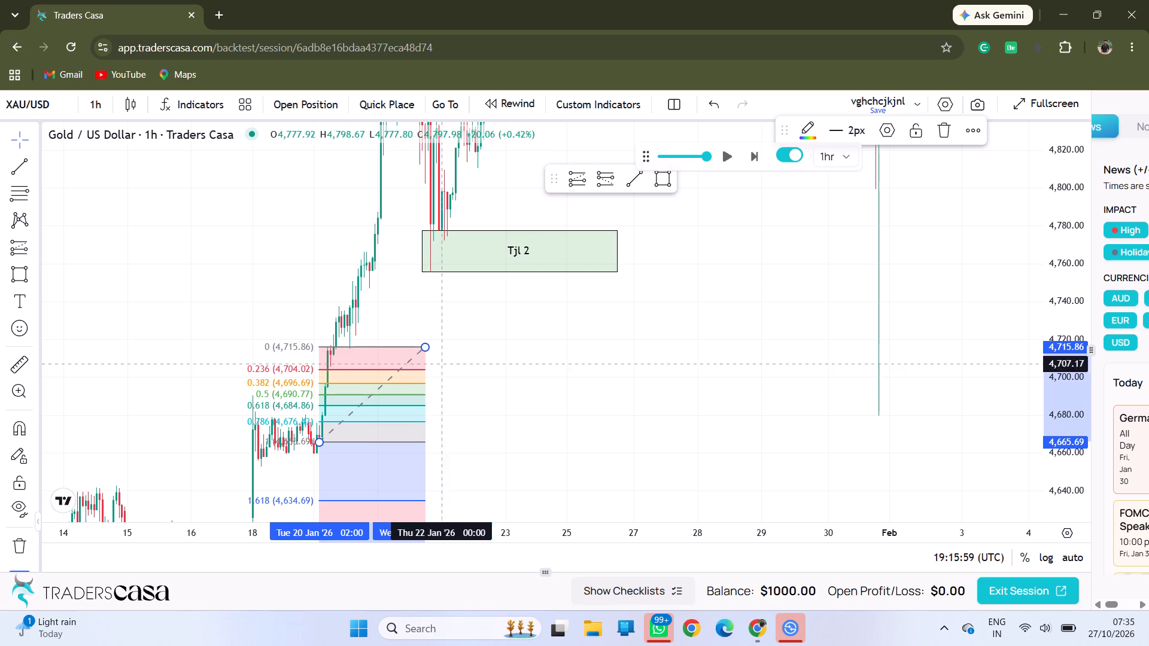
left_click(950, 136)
Examine the 30 January drop beside the Tjl 2 zone on the 1 hour chart and on the 15 minutes timeframe.
left_click_drag(834, 218, 641, 246)
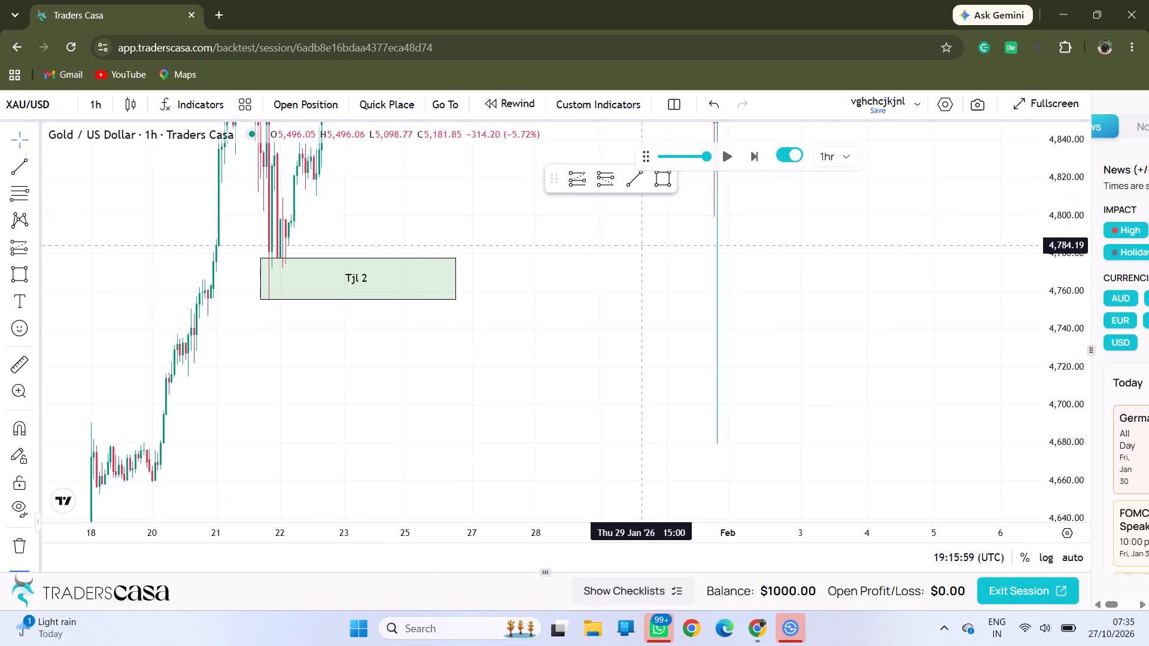
left_click_drag(641, 246, 884, 227)
left_click_drag(839, 279, 652, 307)
left_click_drag(845, 291, 659, 311)
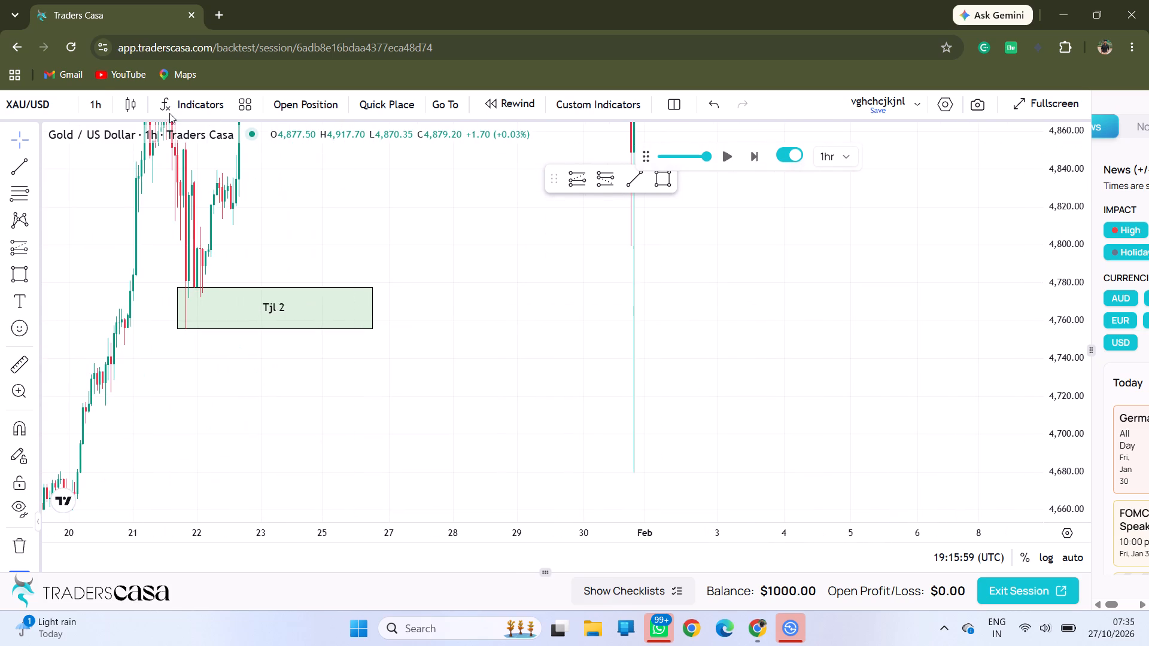
left_click(97, 109)
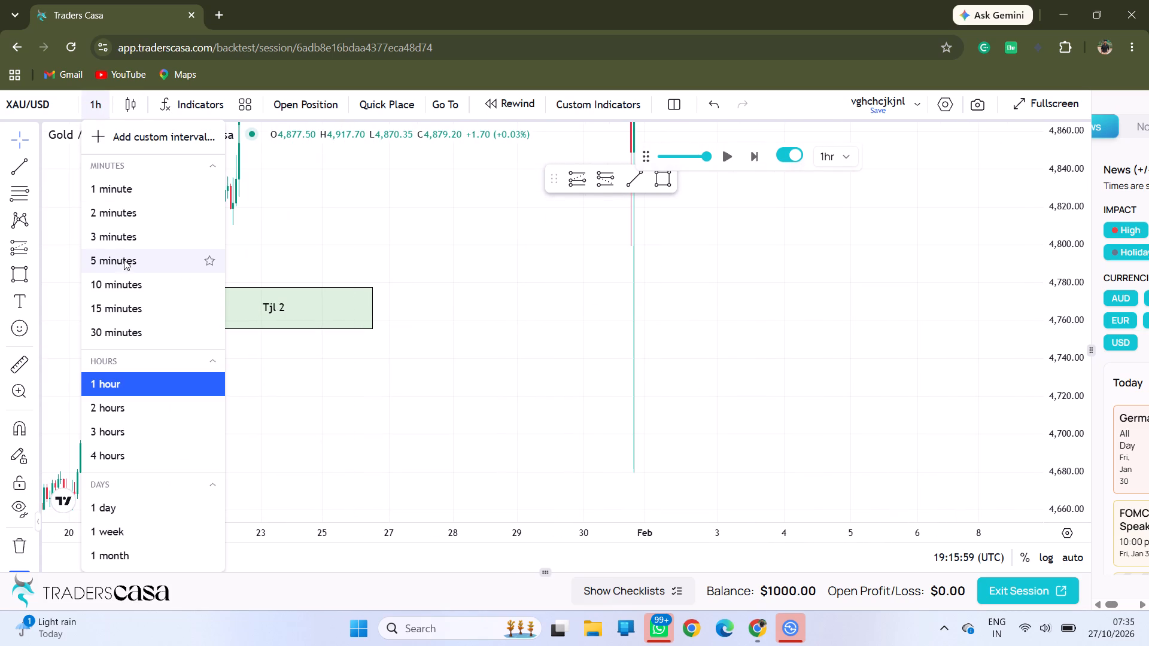
left_click(123, 306)
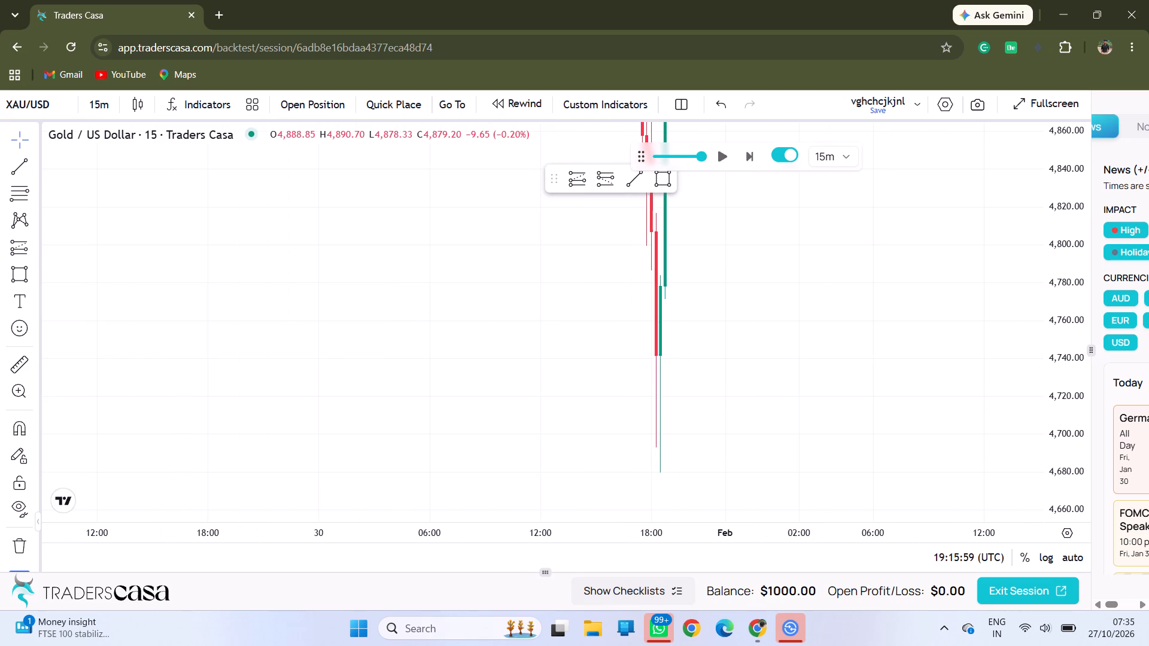
left_click_drag(1055, 340, 1078, 531)
left_click_drag(885, 407, 775, 419)
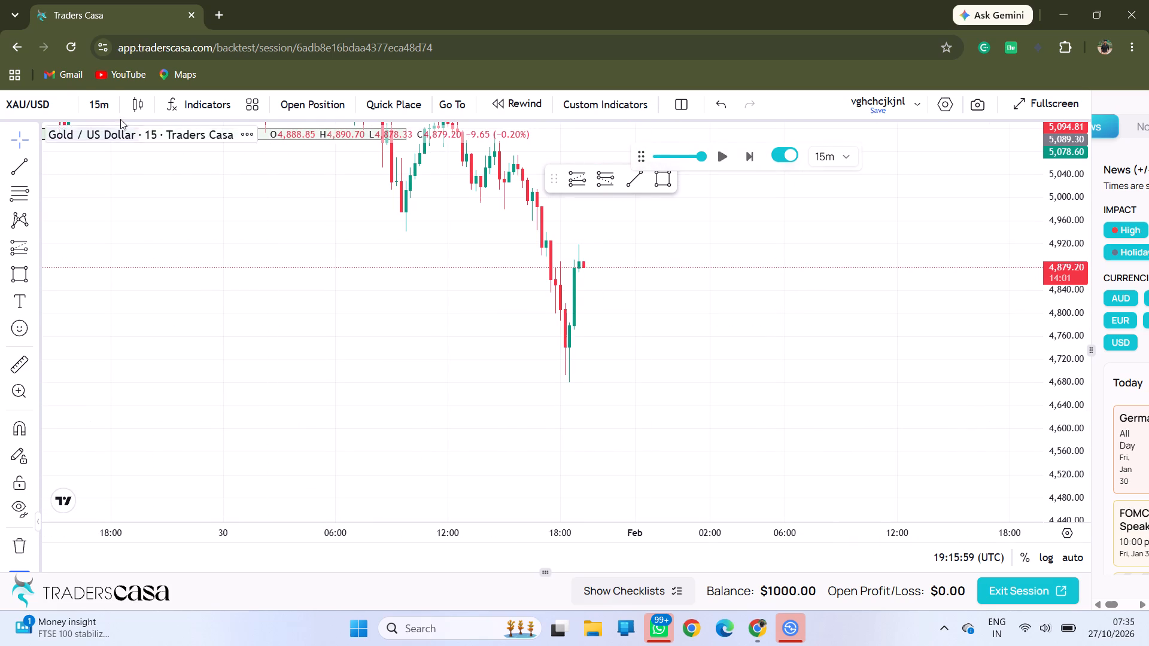
Switch the chart back to the 1 minute timeframe, framing the 30 January low and the candles up to 19:15.
left_click(98, 96)
double_click(116, 194)
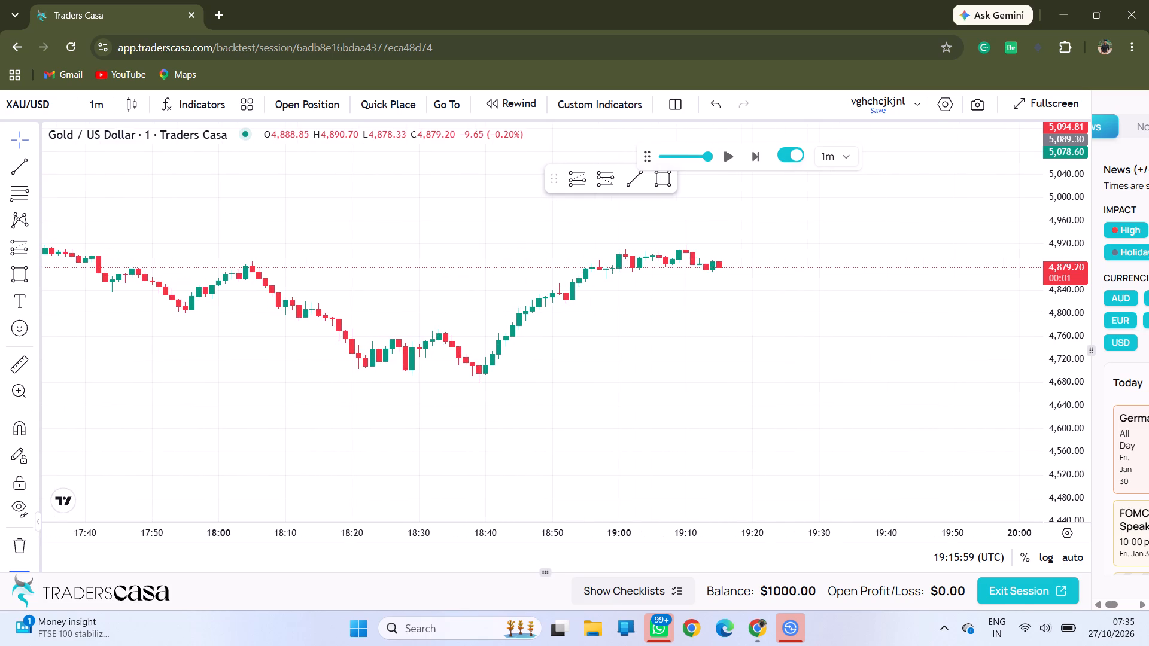
left_click_drag(1066, 410, 1049, 212)
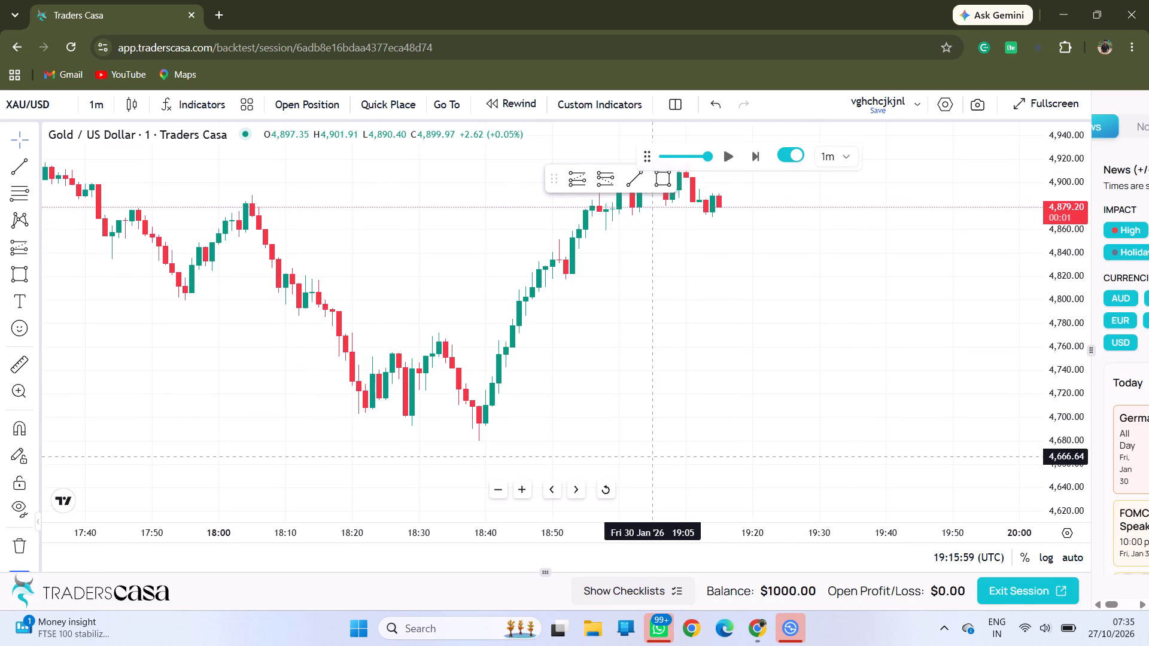
left_click_drag(653, 456, 725, 436)
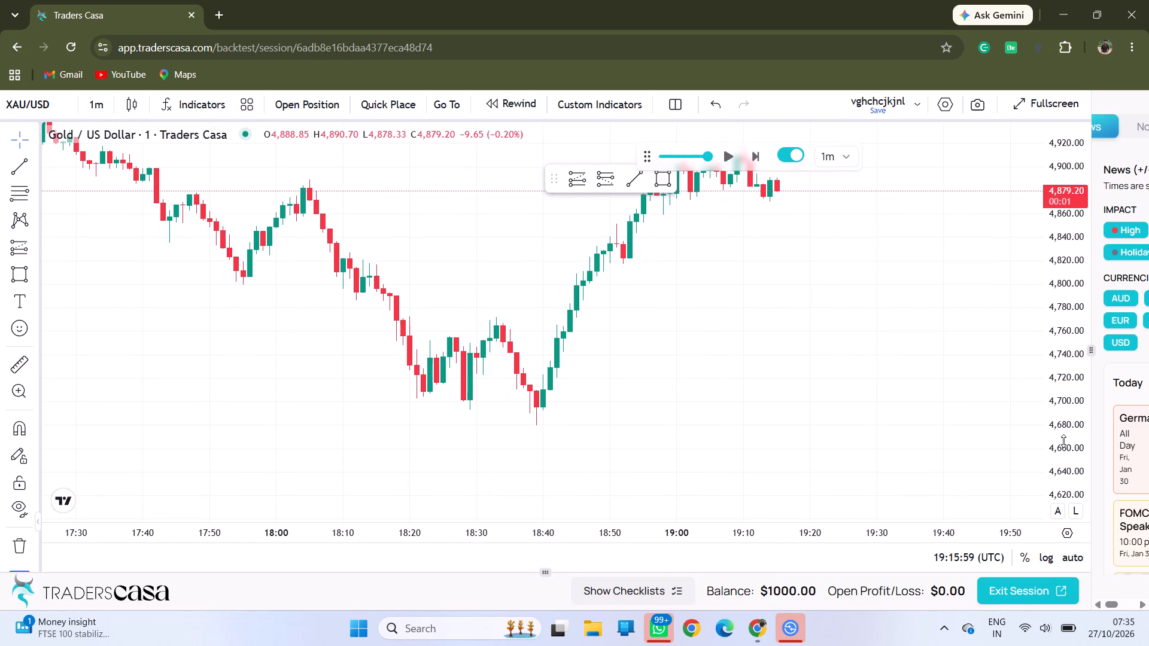
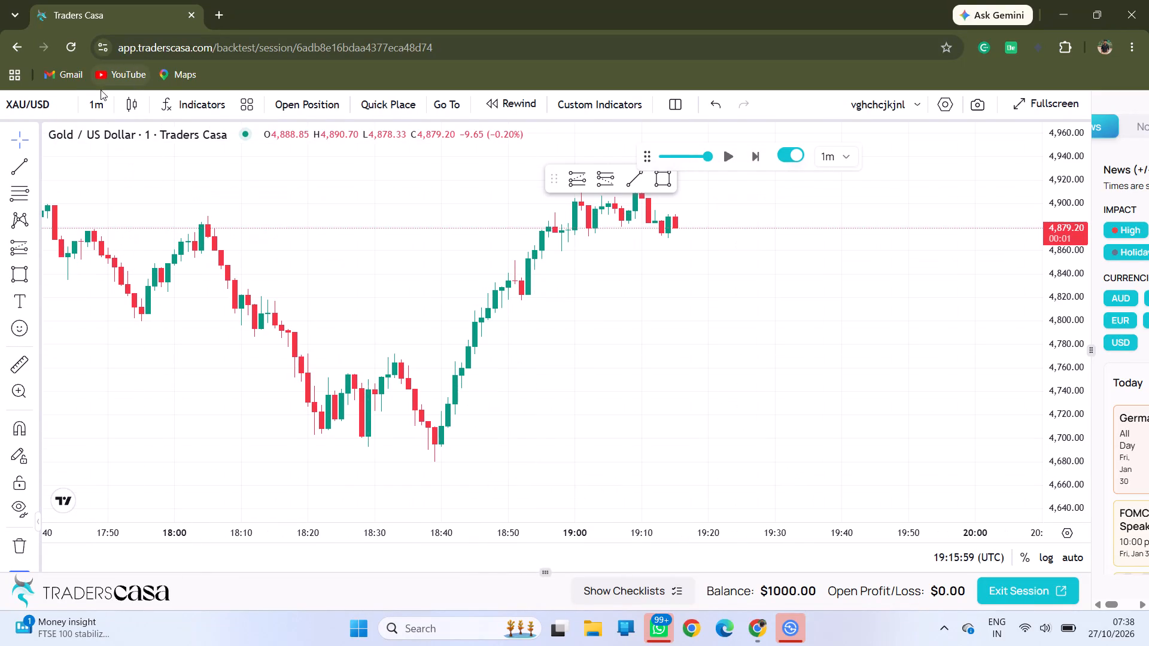
Switch to the 4 hours timeframe and examine the late January drop against the Tjl 1 and Tjl 2 levels and mid-January prices.
left_click(92, 103)
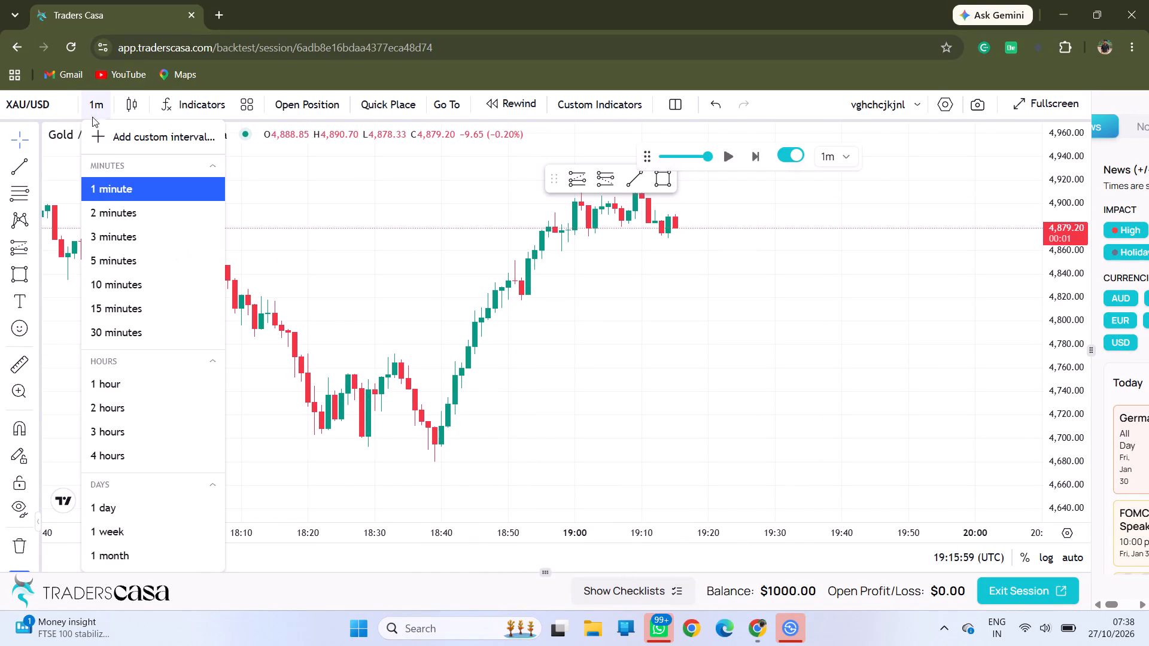
left_click(122, 456)
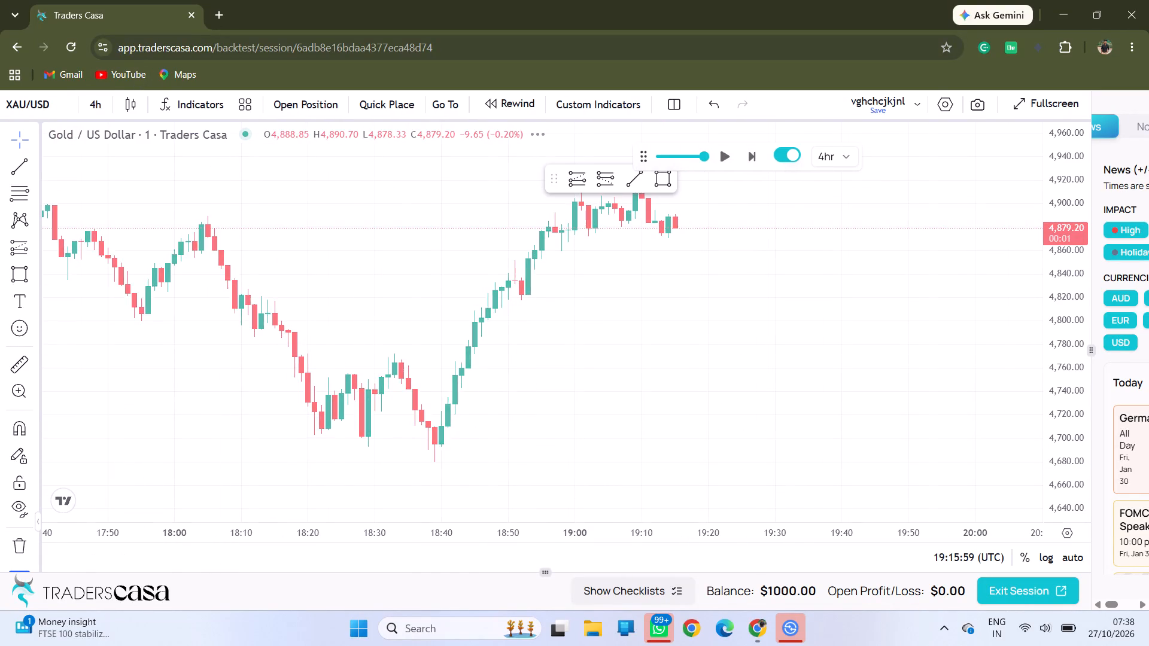
left_click_drag(746, 325, 457, 567)
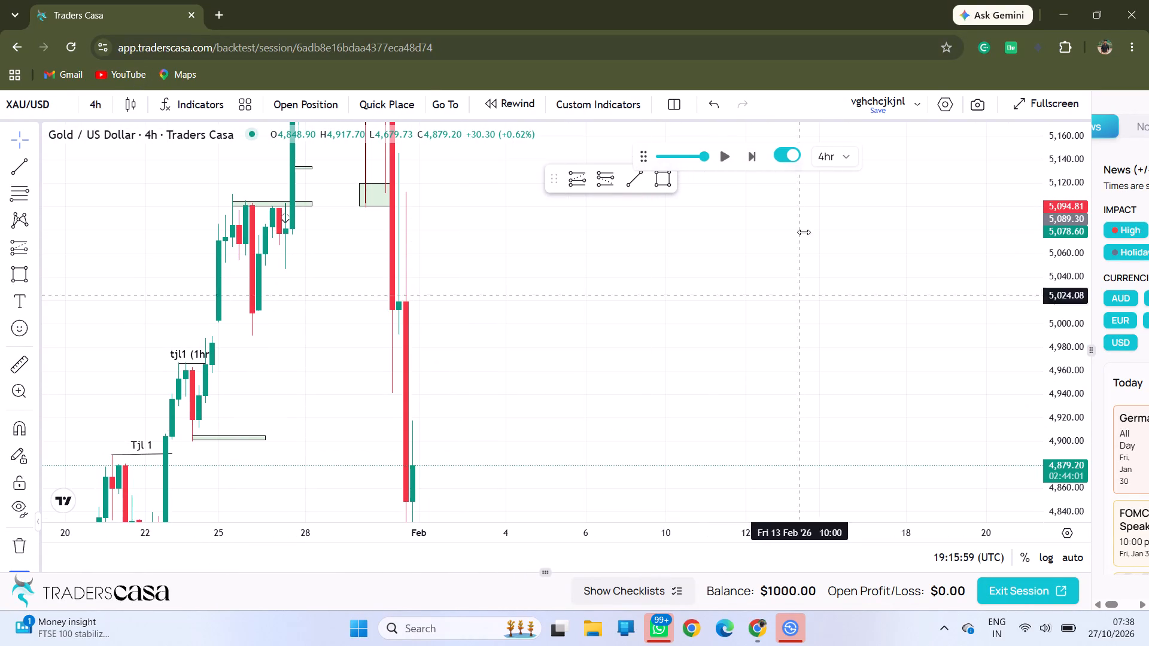
left_click(102, 114)
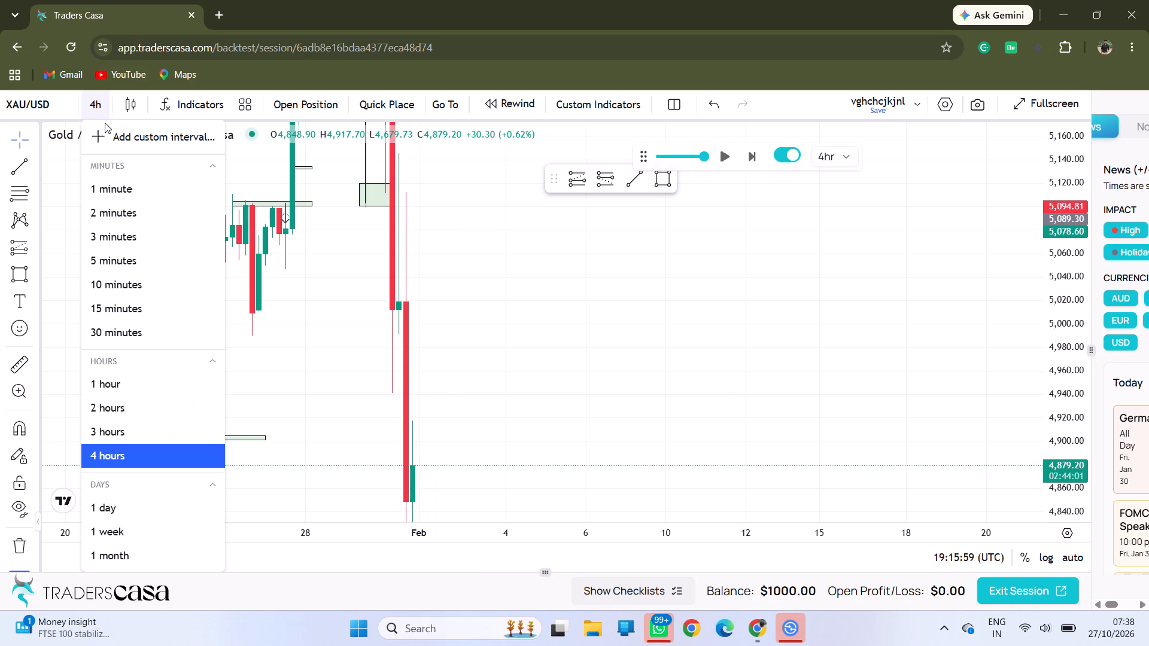
left_click(358, 373)
left_click_drag(326, 403, 474, 185)
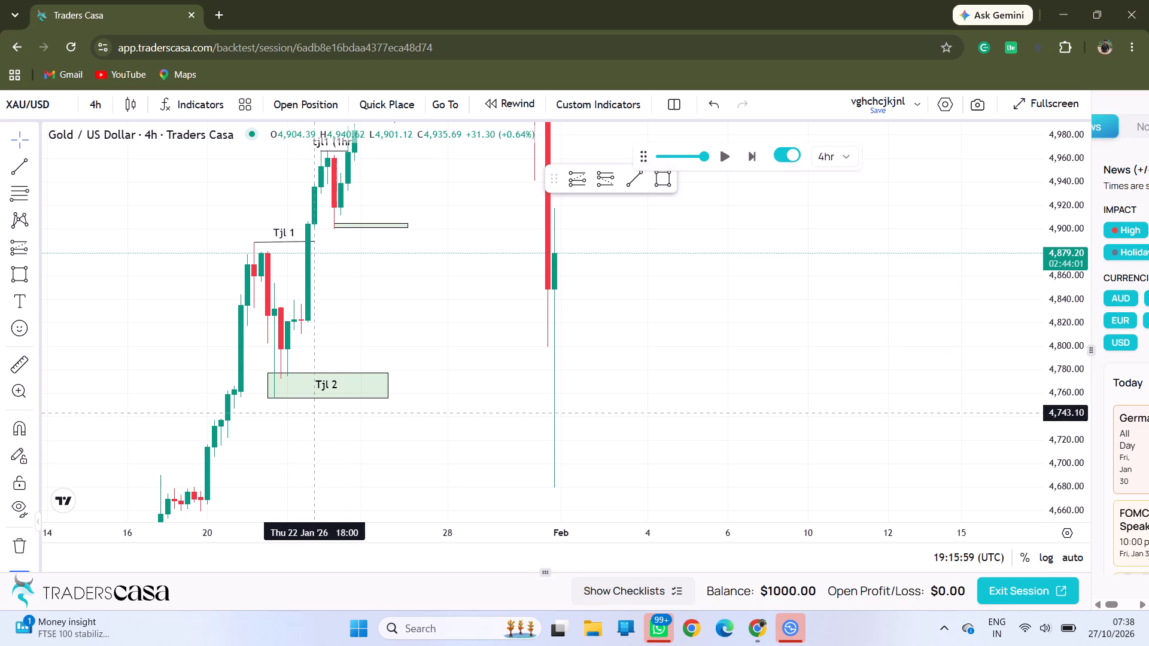
left_click_drag(300, 447, 481, 334)
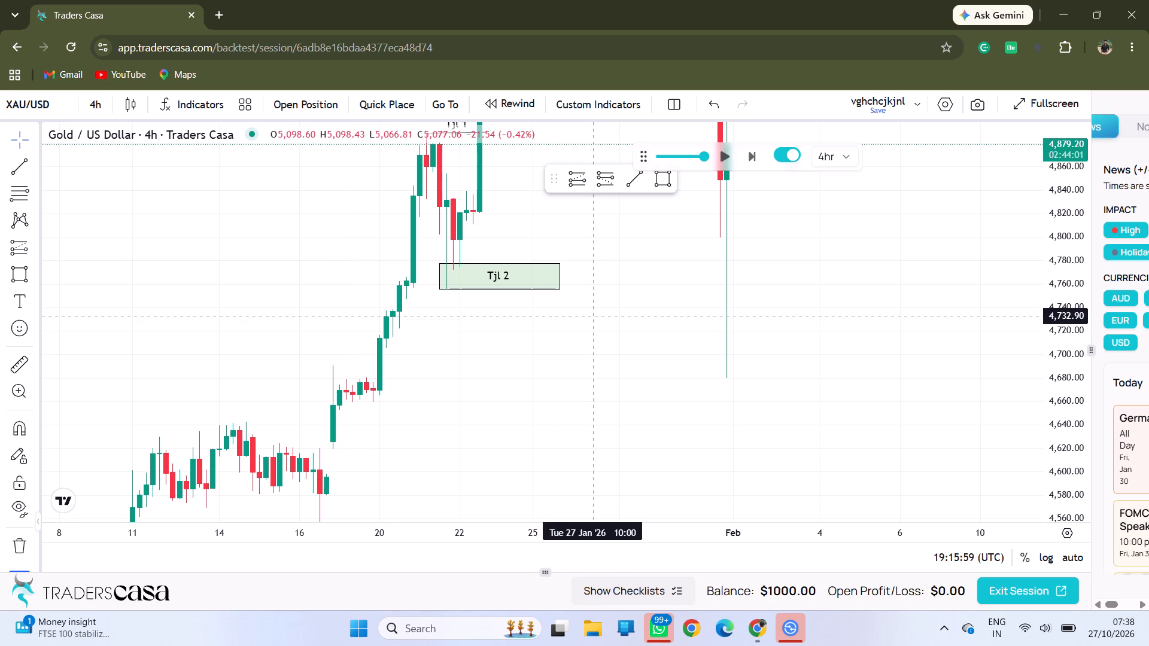
left_click_drag(592, 316, 320, 557)
left_click_drag(579, 401, 523, 521)
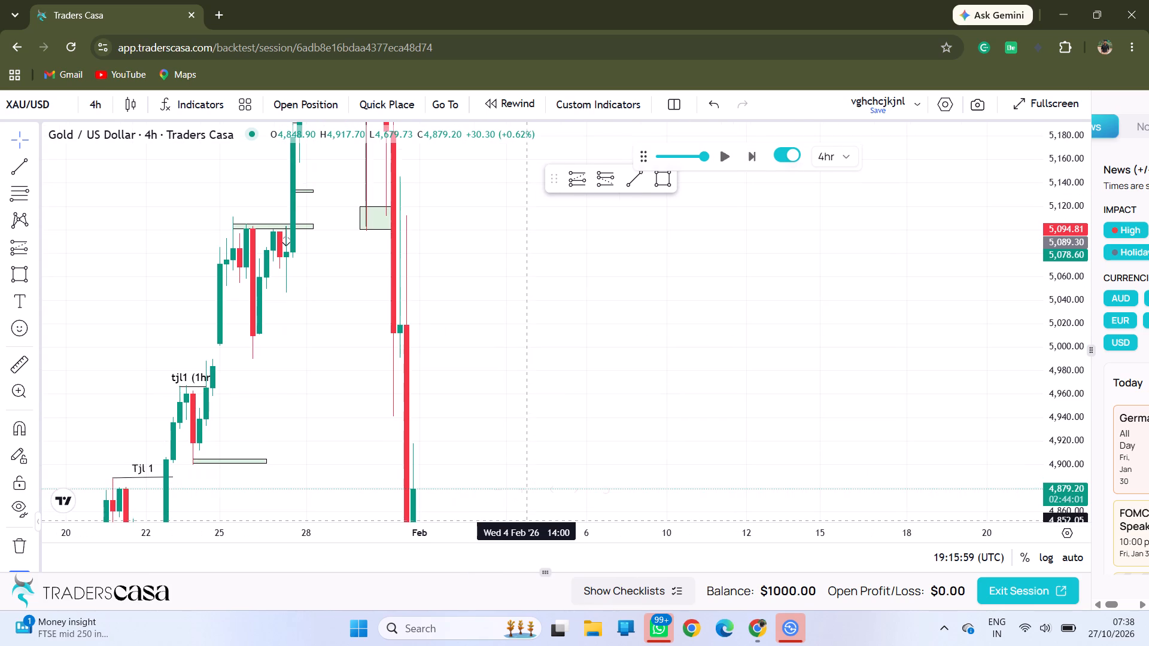
On the 1 hour timeframe, mark a rectangle zone over the 30 January 10:00 high, about 5,151 down to 5,135, extending into 2 February.
left_click(88, 116)
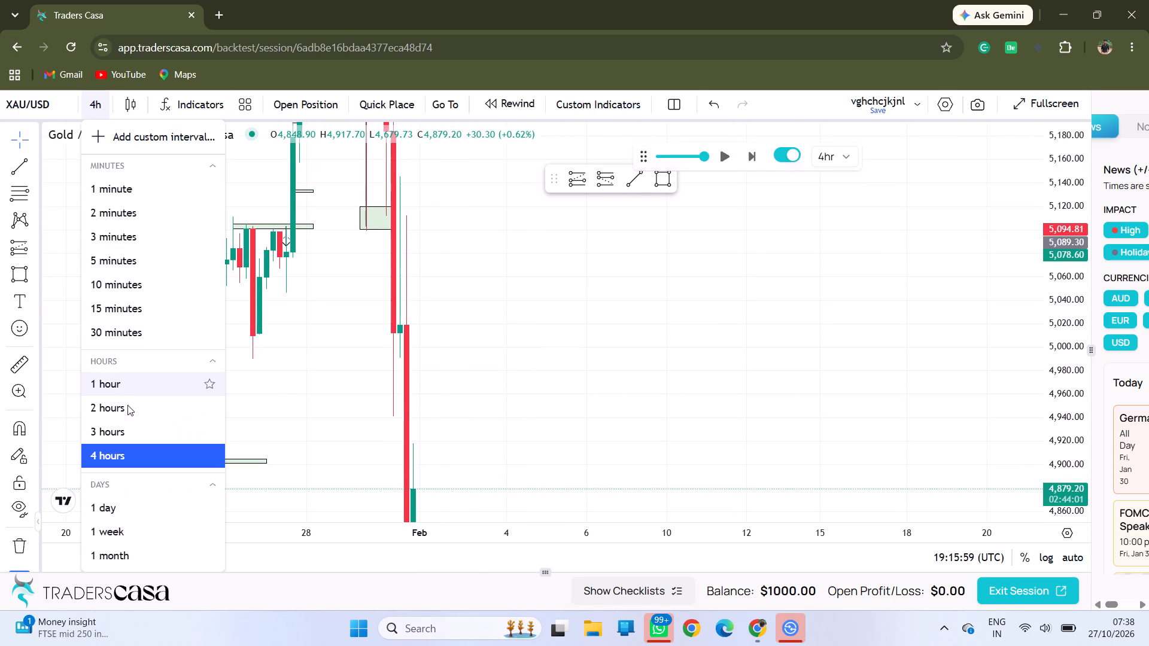
left_click(132, 391)
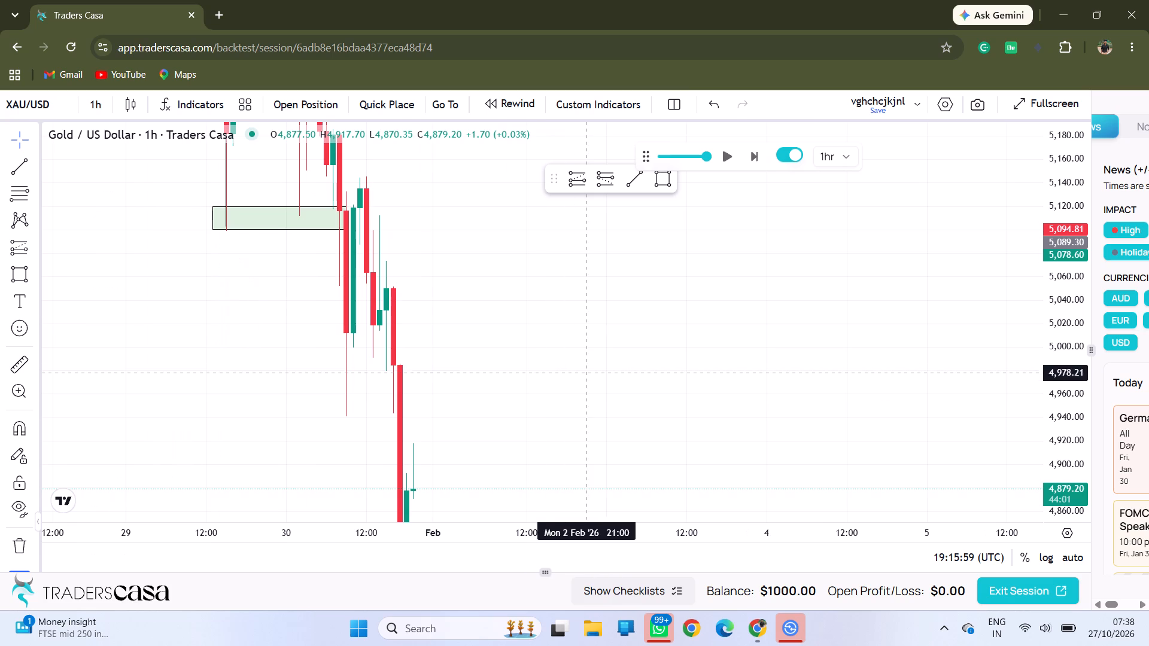
left_click_drag(495, 327, 763, 337)
left_click_drag(1068, 282, 1083, 461)
left_click_drag(808, 366, 667, 372)
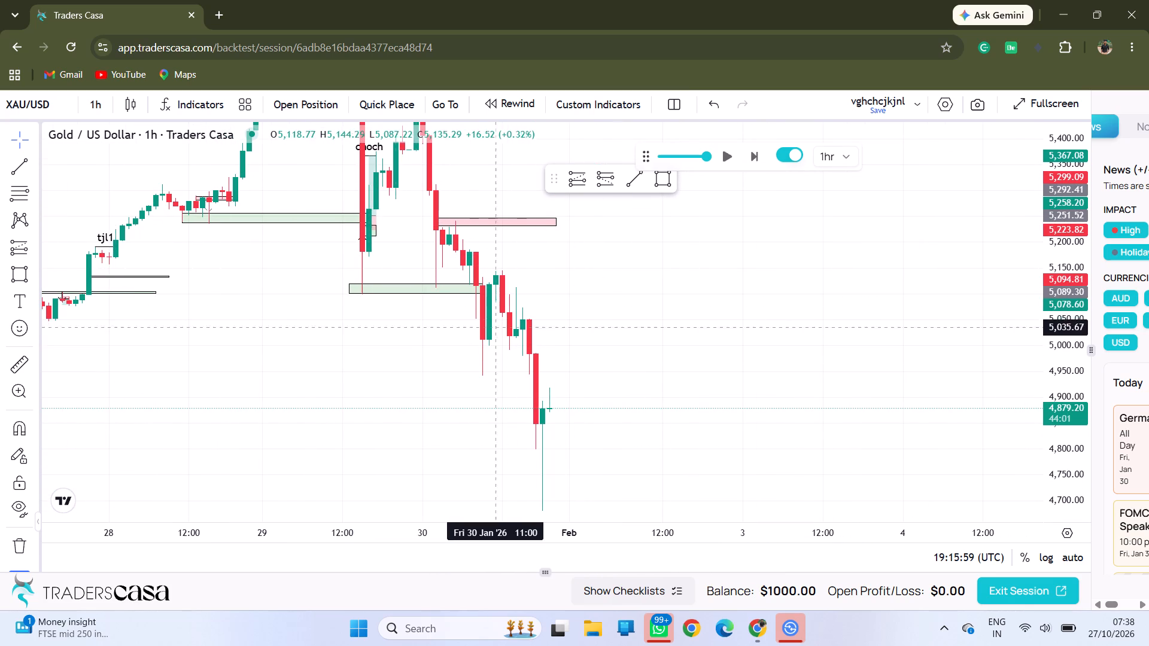
left_click(558, 319)
left_click_drag(639, 367, 564, 362)
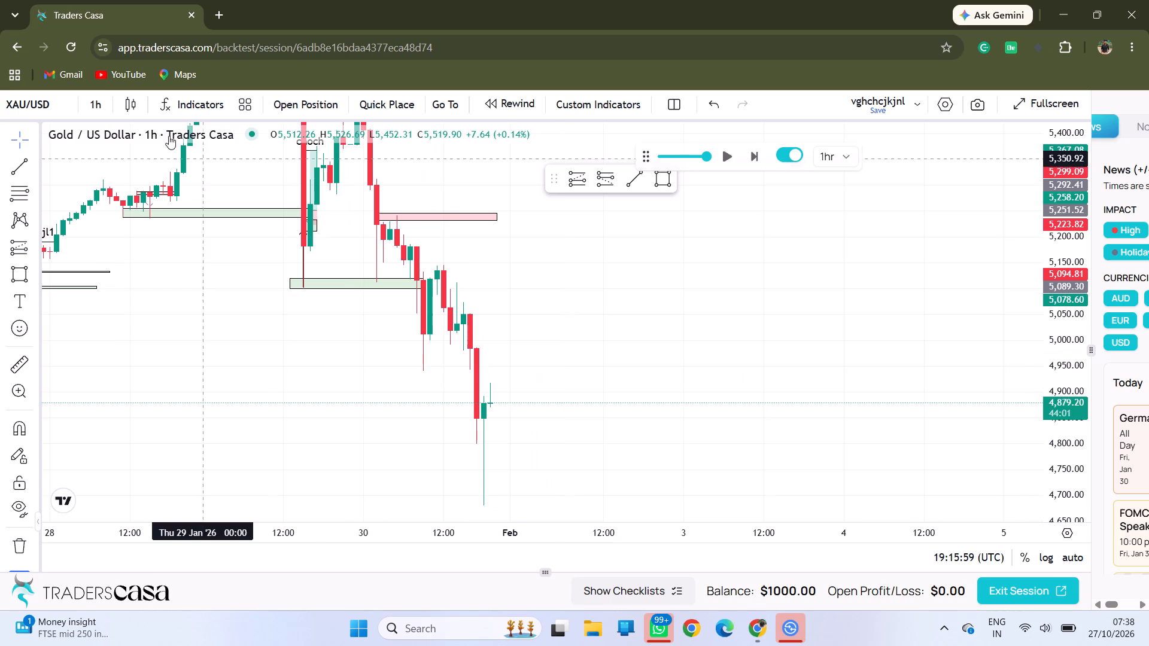
left_click_drag(454, 301, 536, 310)
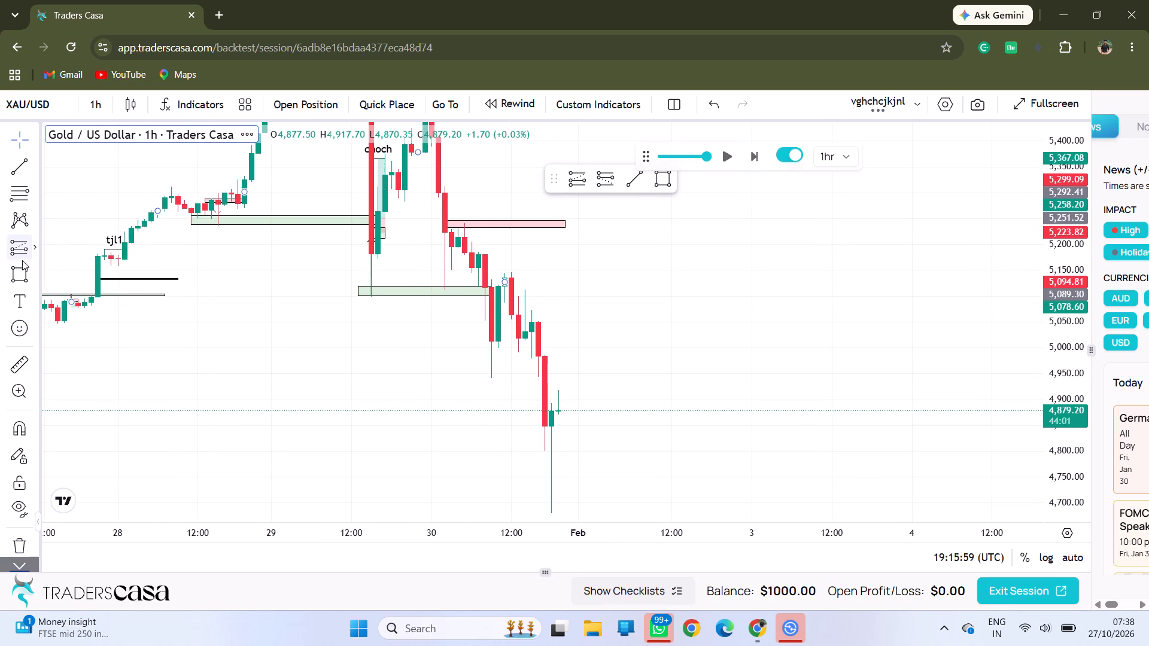
left_click(26, 275)
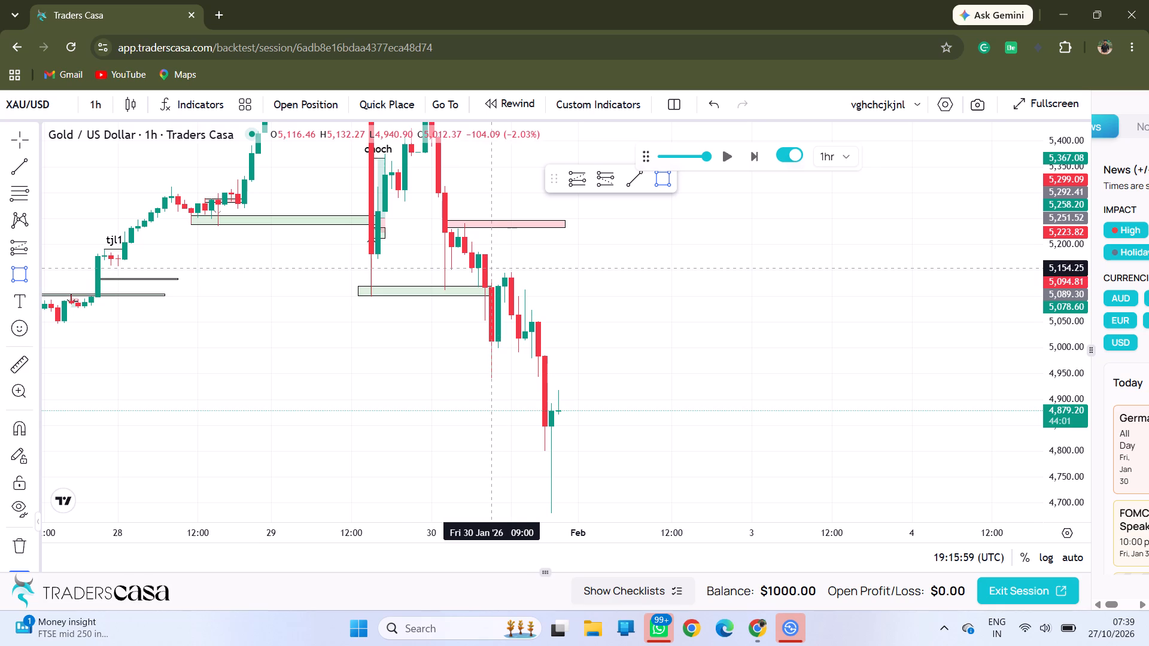
left_click(496, 270)
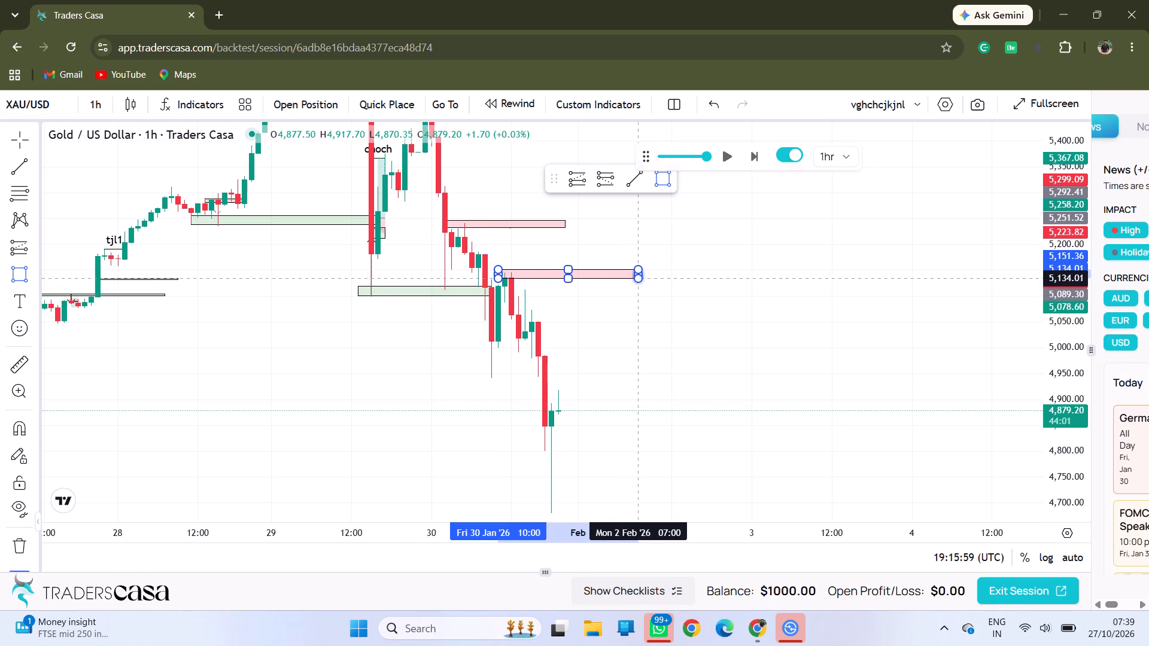
left_click(632, 278)
left_click(556, 327)
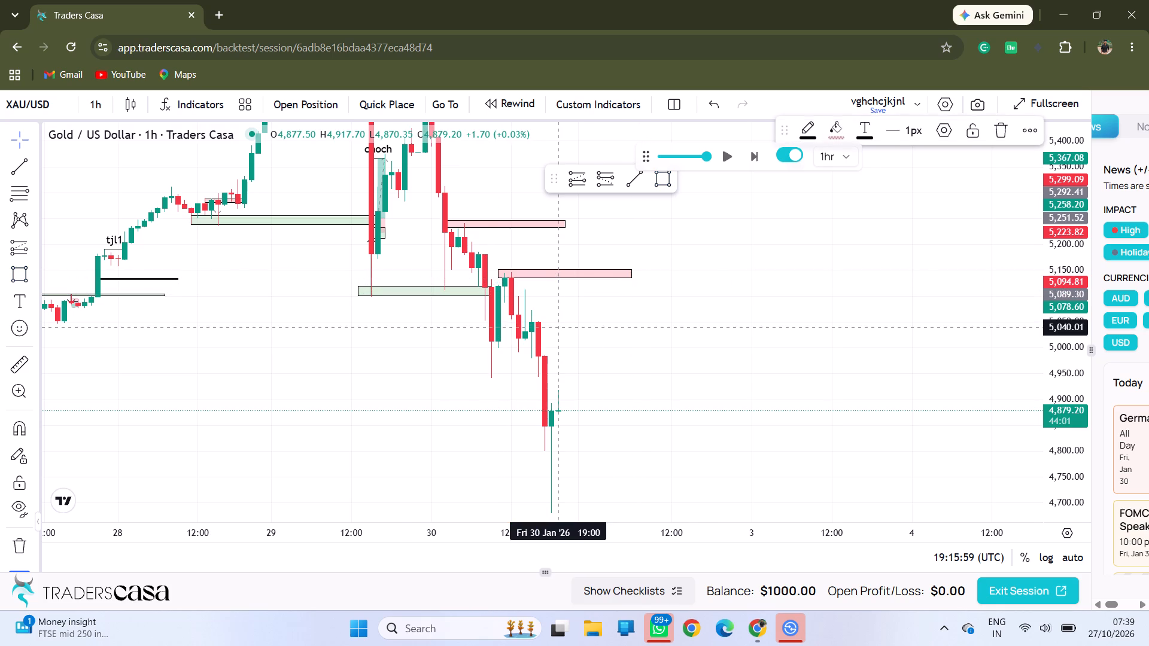
Draw a level trend line at about 4,946 from the 30 January 09:00 low to 18:00.
left_click(10, 172)
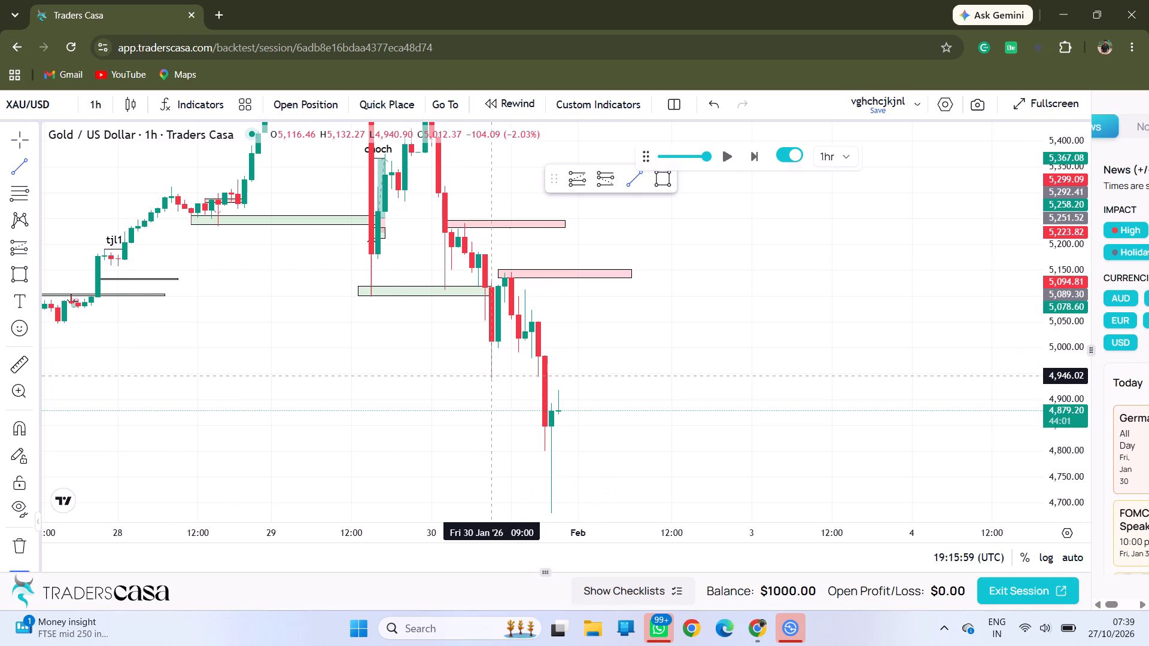
left_click_drag(492, 376, 543, 380)
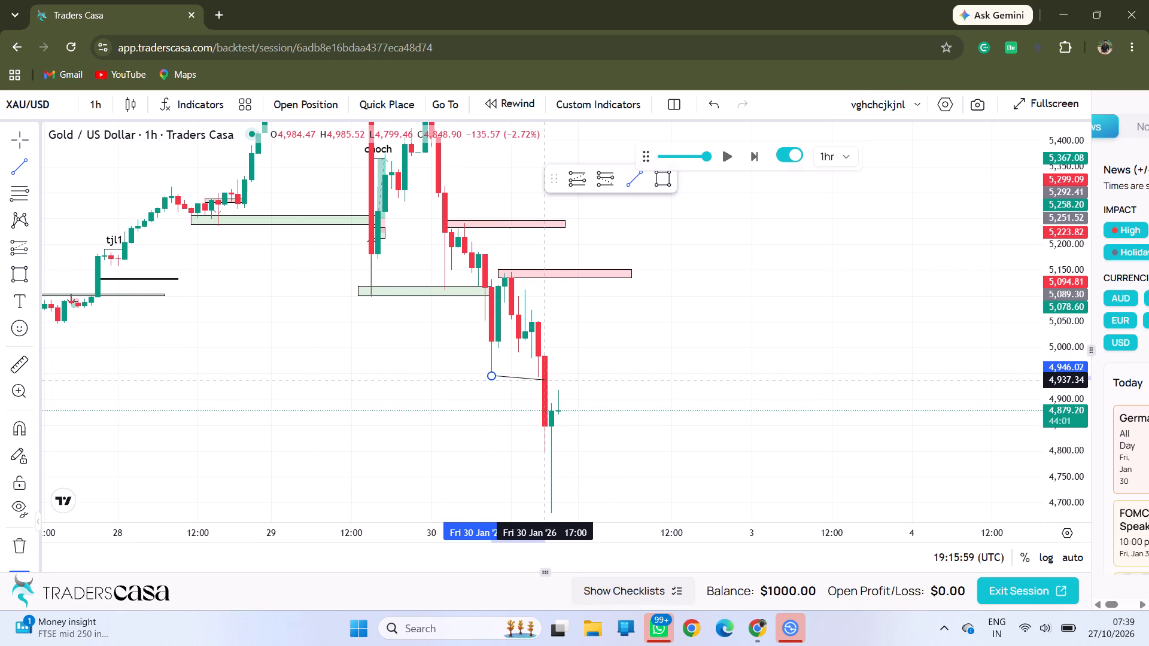
left_click_drag(543, 380, 549, 374)
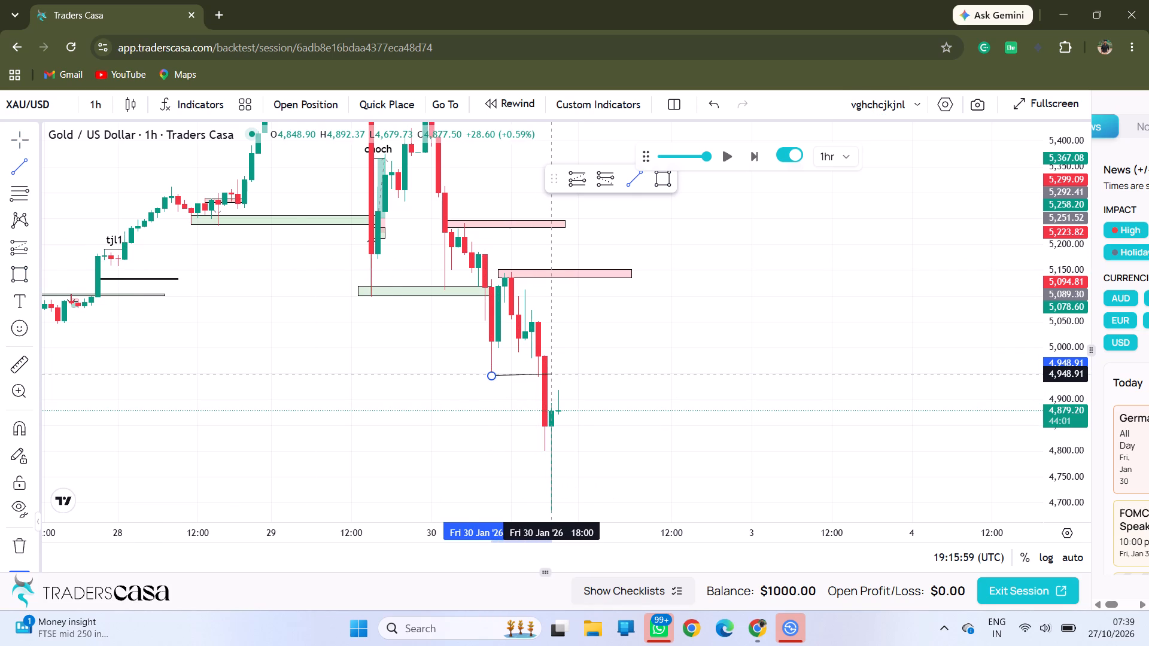
left_click_drag(549, 374, 549, 376)
left_click(549, 376)
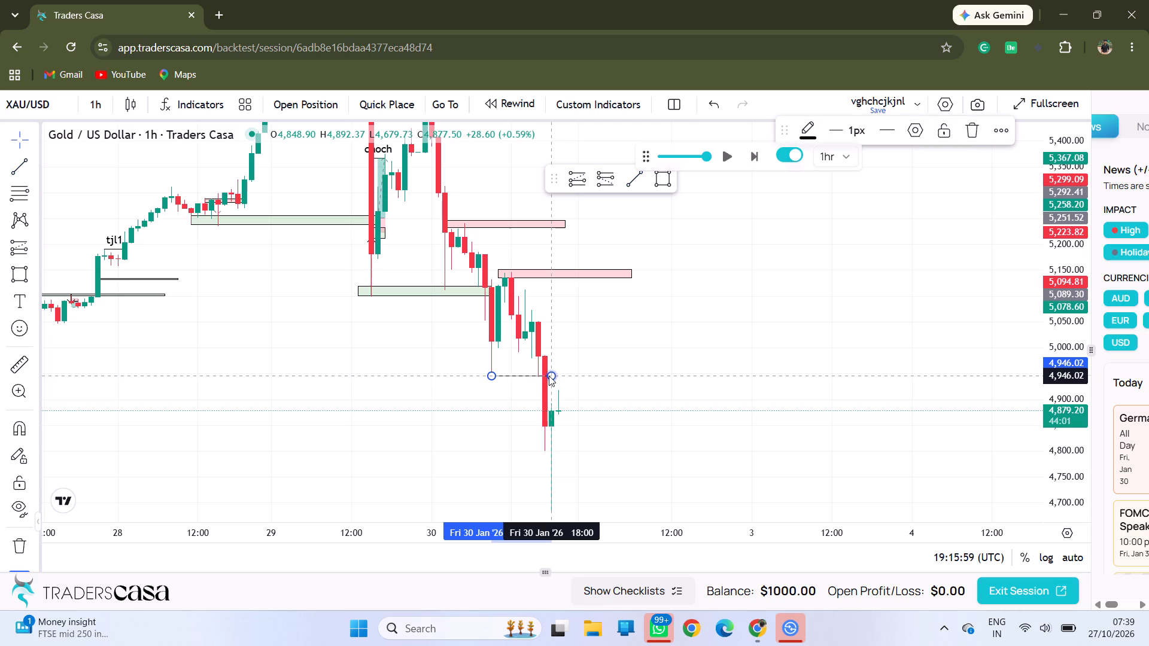
left_click(595, 386)
Switch to the 15 minutes timeframe and replay the market forward to about 06:30 on 2 February, pausing there.
left_click_drag(595, 386, 448, 296)
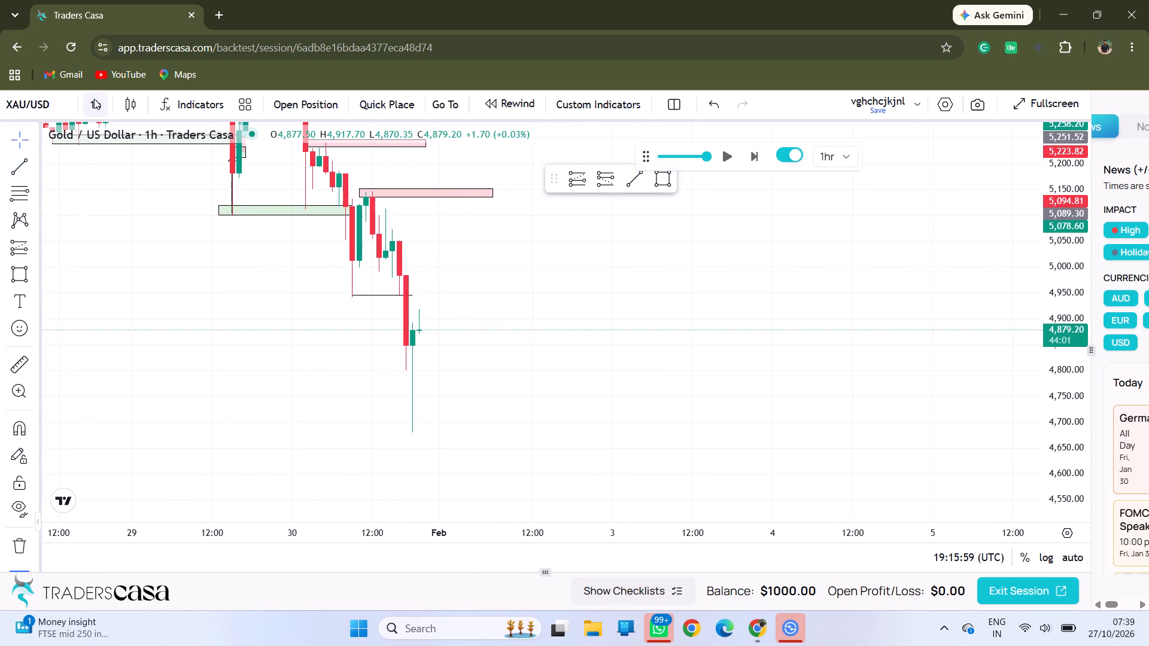
left_click(94, 99)
left_click(113, 303)
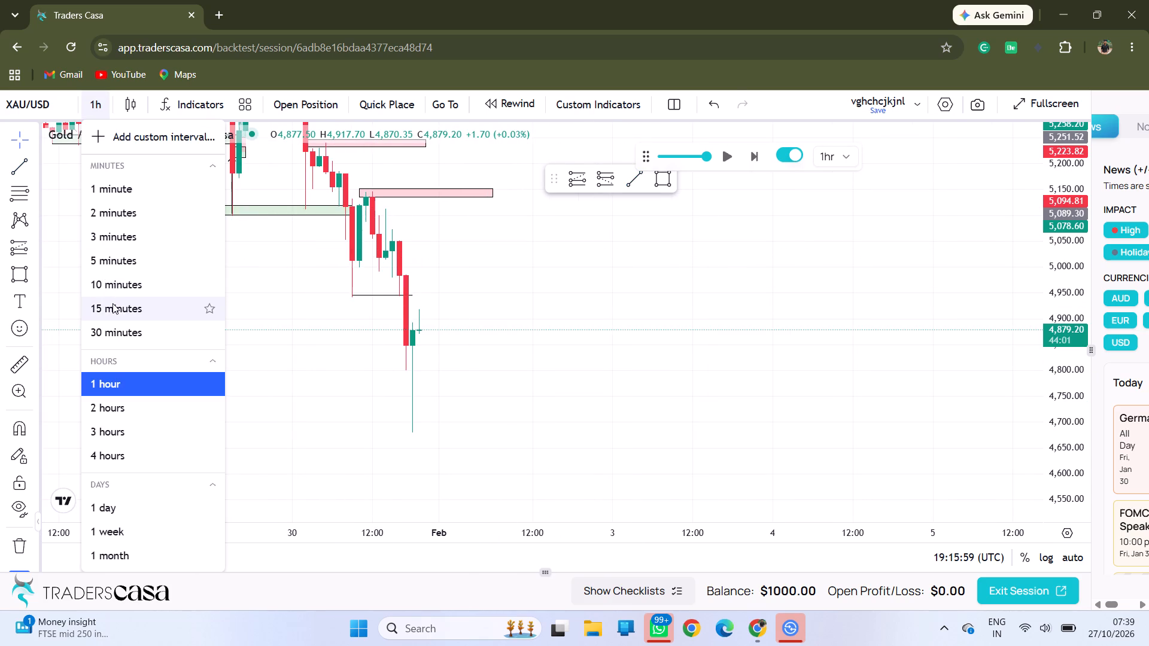
left_click_drag(517, 292, 590, 346)
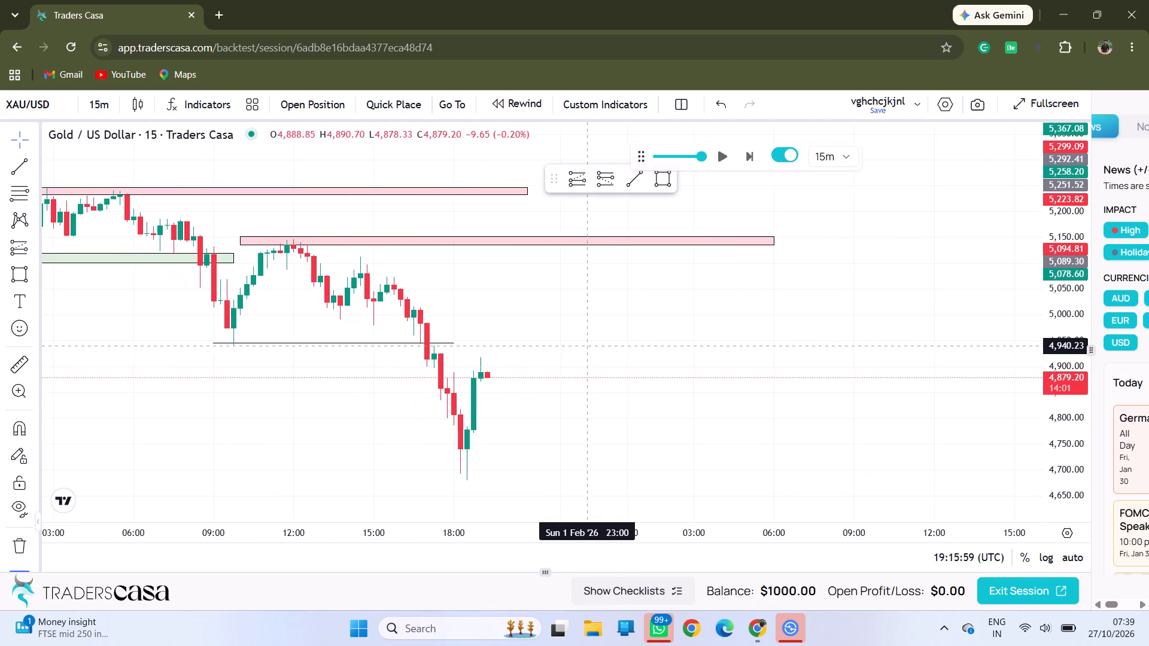
left_click_drag(590, 346, 591, 346)
left_click_drag(555, 333, 604, 333)
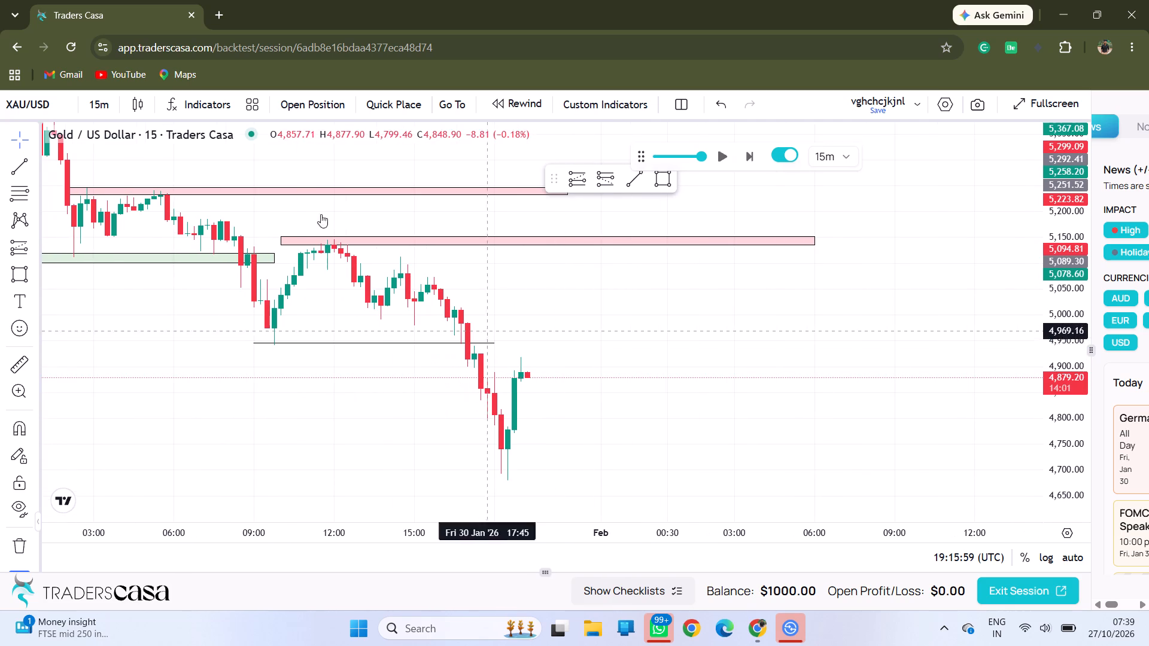
left_click(726, 154)
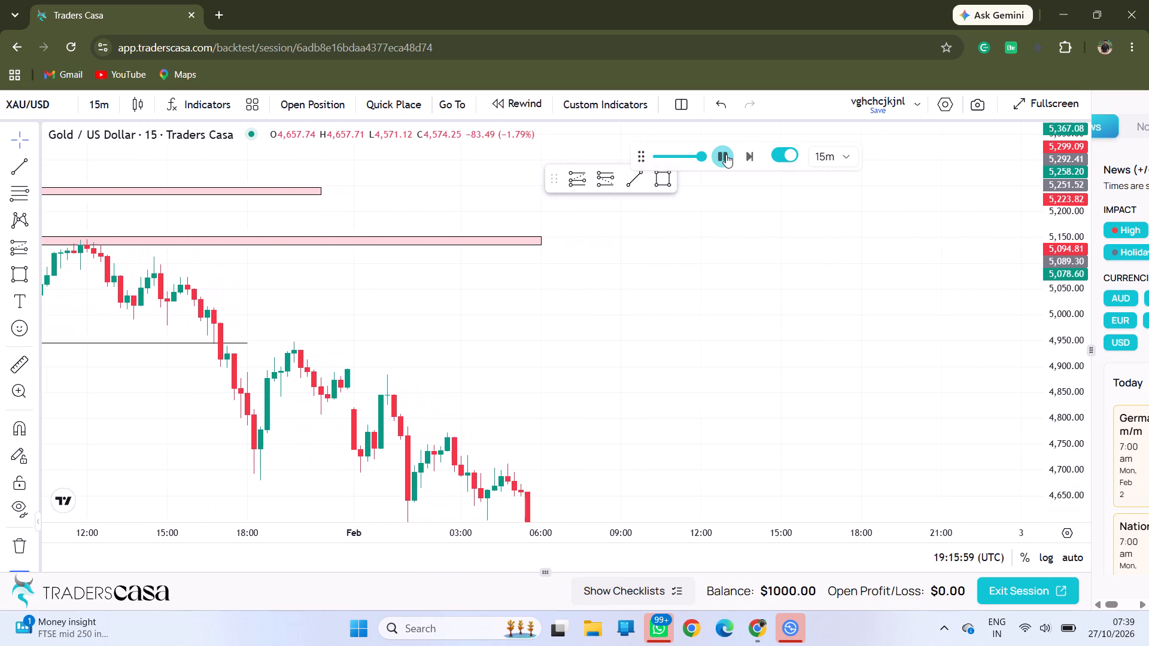
left_click(726, 154)
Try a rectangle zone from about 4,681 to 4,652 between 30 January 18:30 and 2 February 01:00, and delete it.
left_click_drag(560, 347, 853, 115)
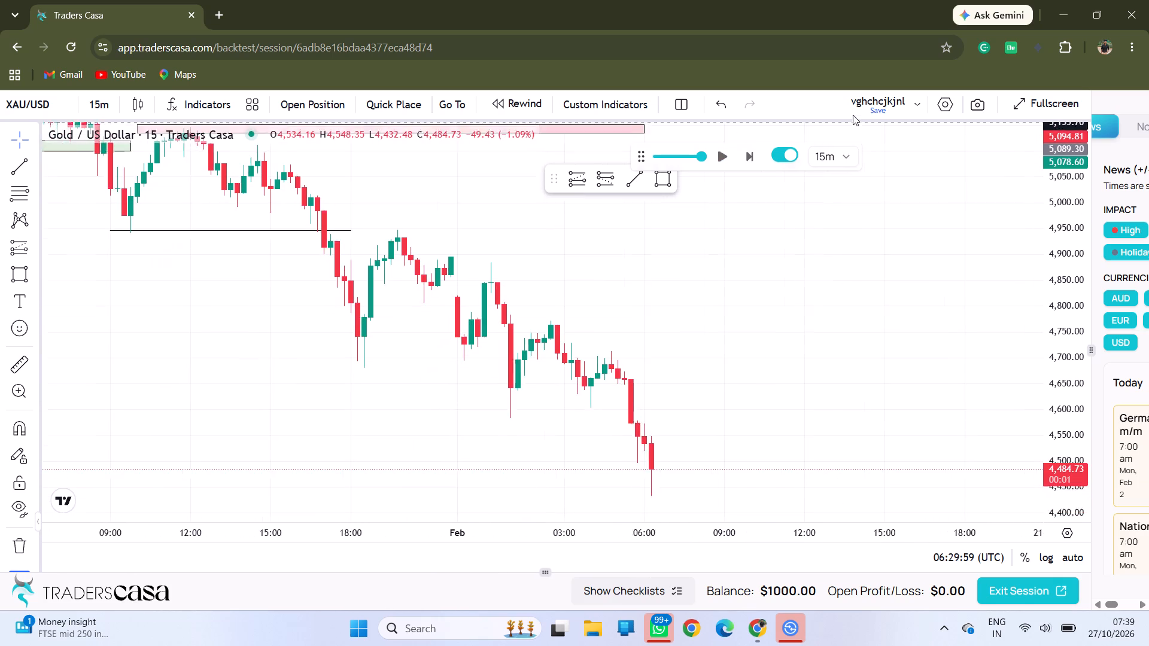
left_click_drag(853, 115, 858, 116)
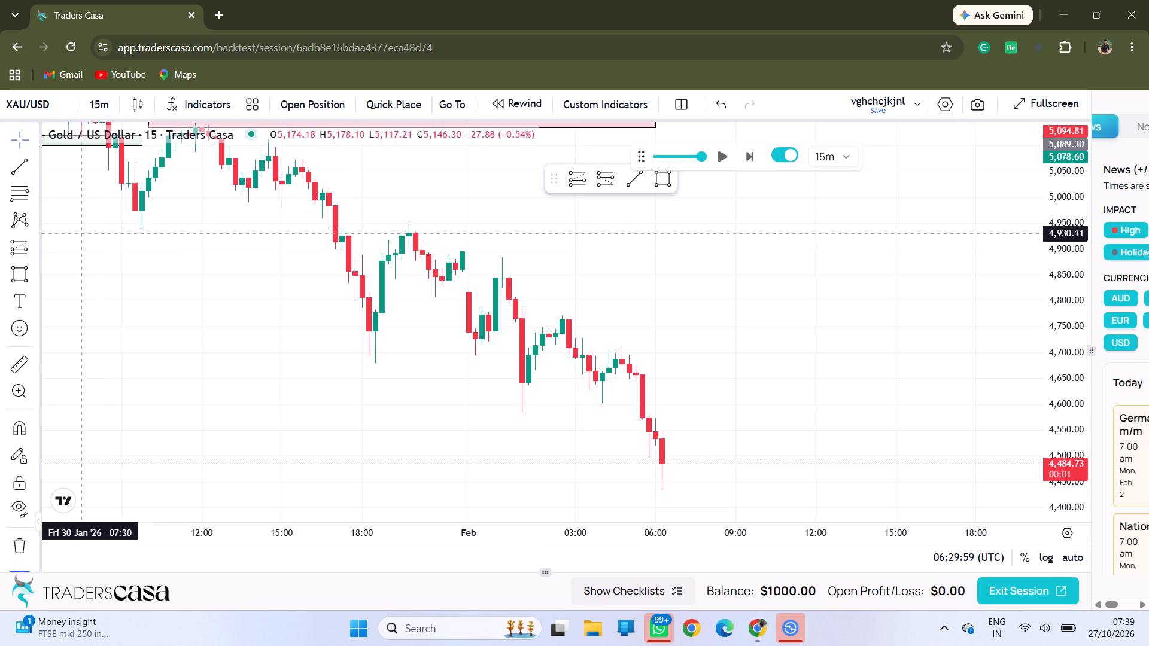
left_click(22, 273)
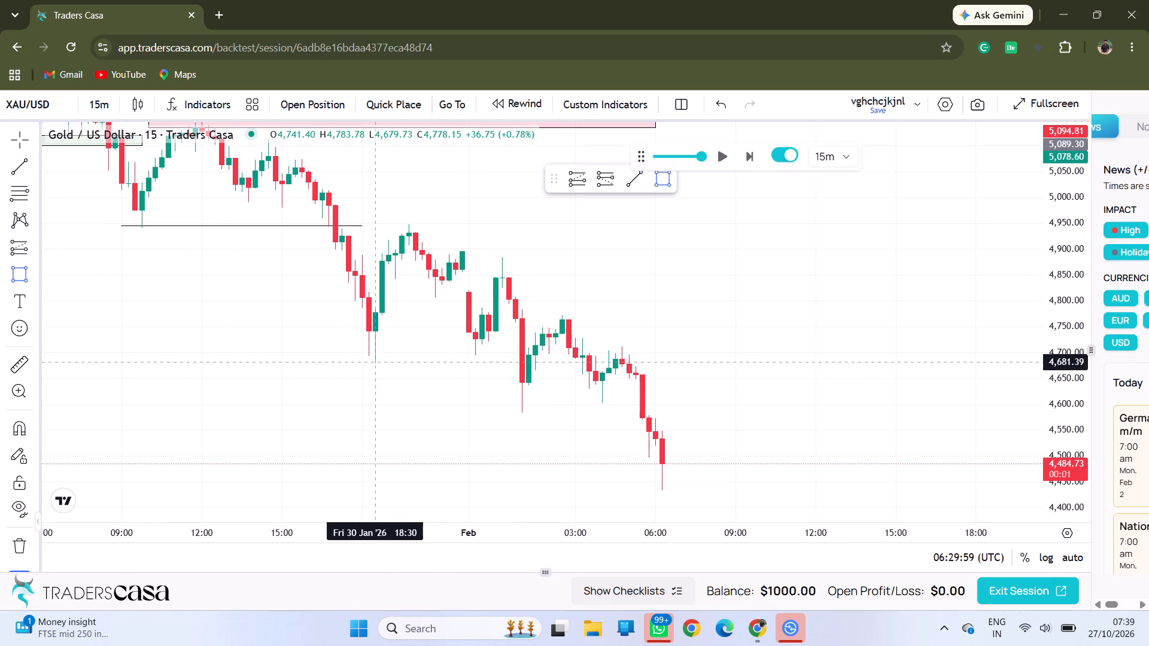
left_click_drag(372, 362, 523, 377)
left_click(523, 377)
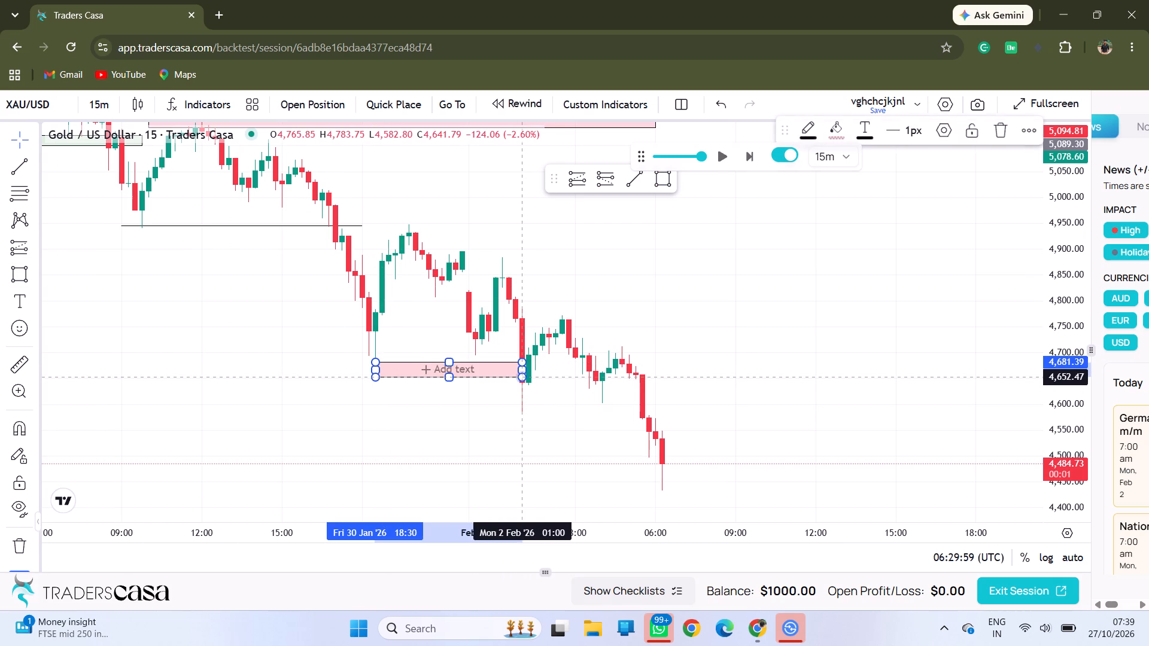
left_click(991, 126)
Draw a nearly level trend line at about 4,680 from the 30 January 18:15 candle to 2 February 01:15.
left_click(21, 164)
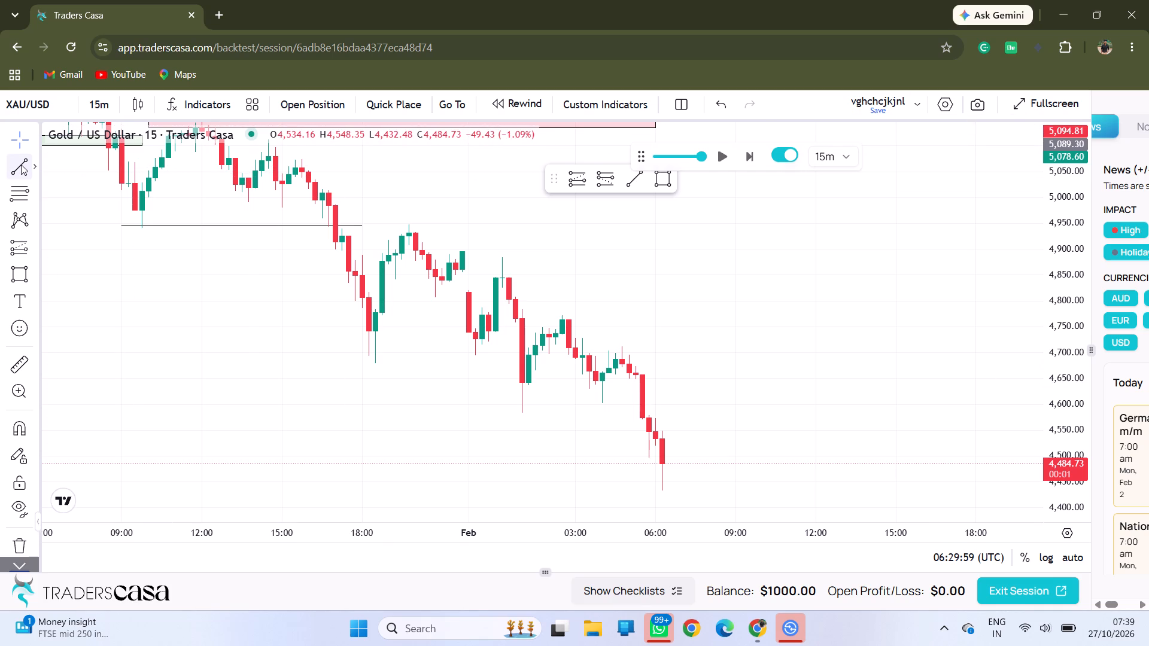
left_click(369, 363)
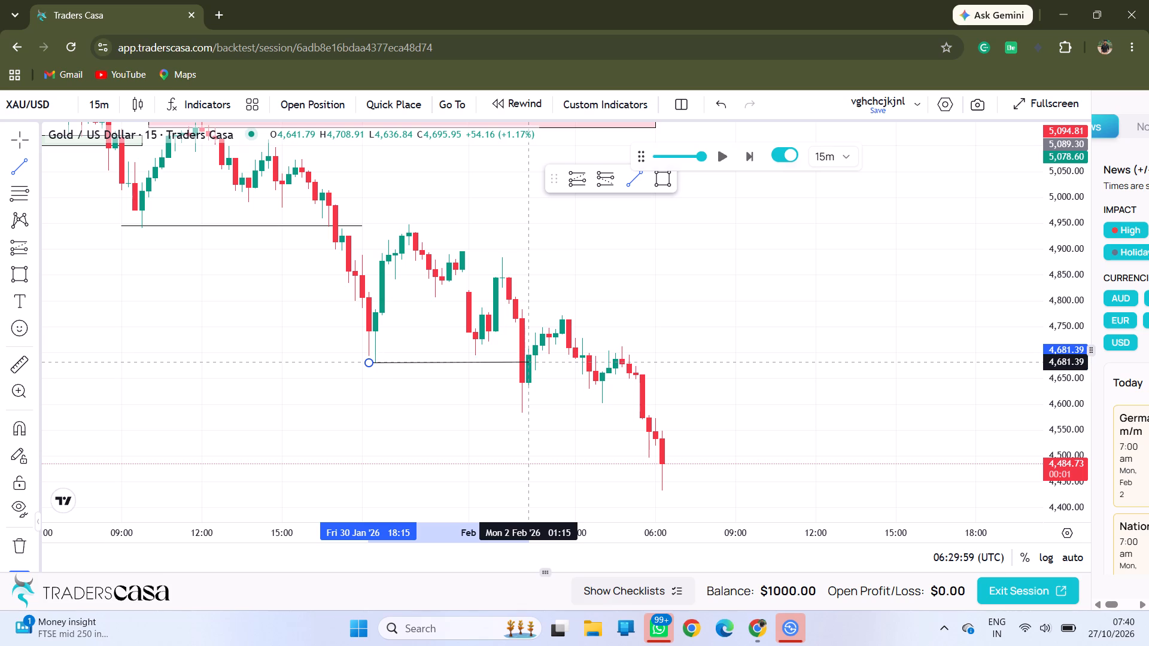
left_click(528, 362)
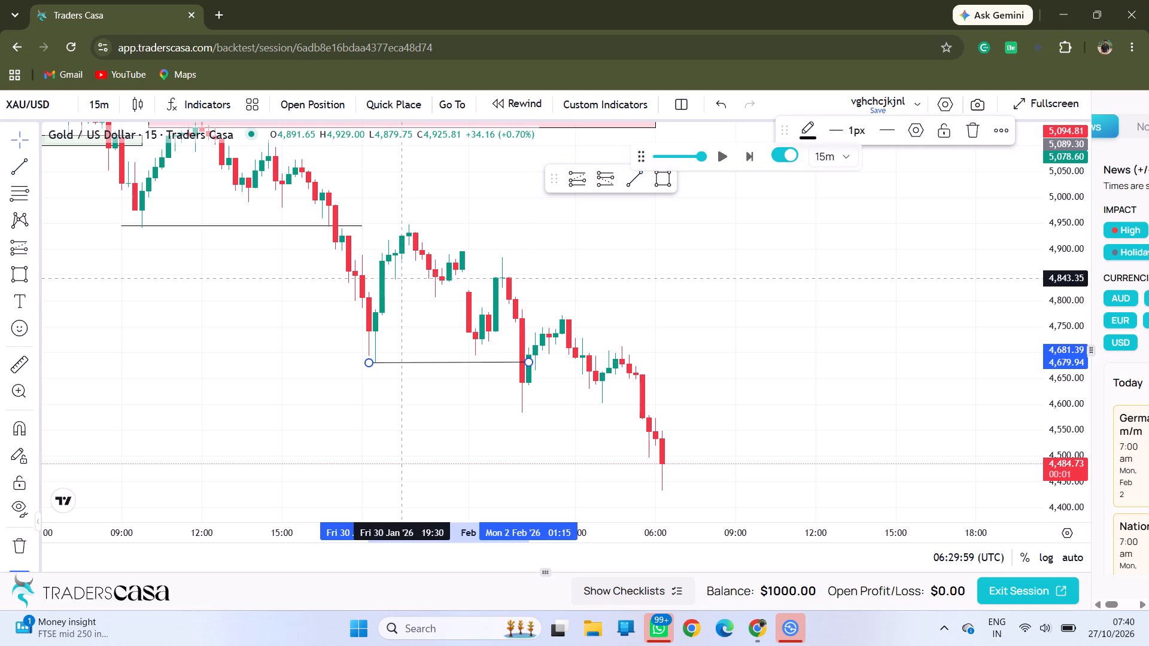
left_click(401, 278)
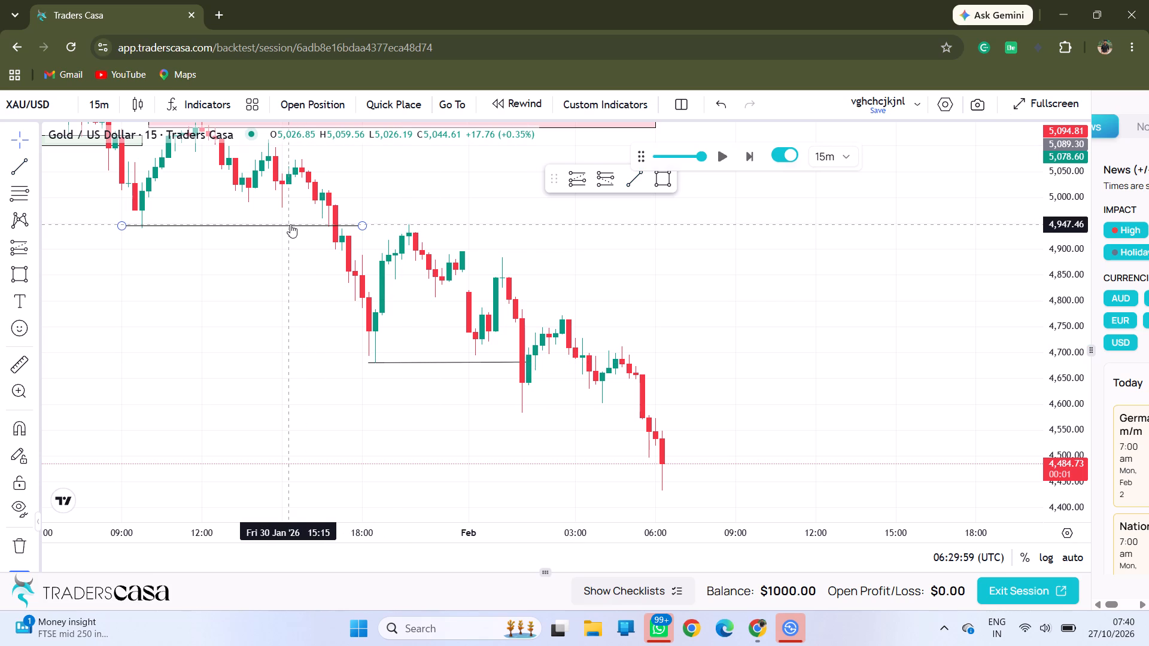
Move the upper trend line to about 4,942, spanning 30 January 09:30 to 18:30.
left_click_drag(290, 224, 297, 230)
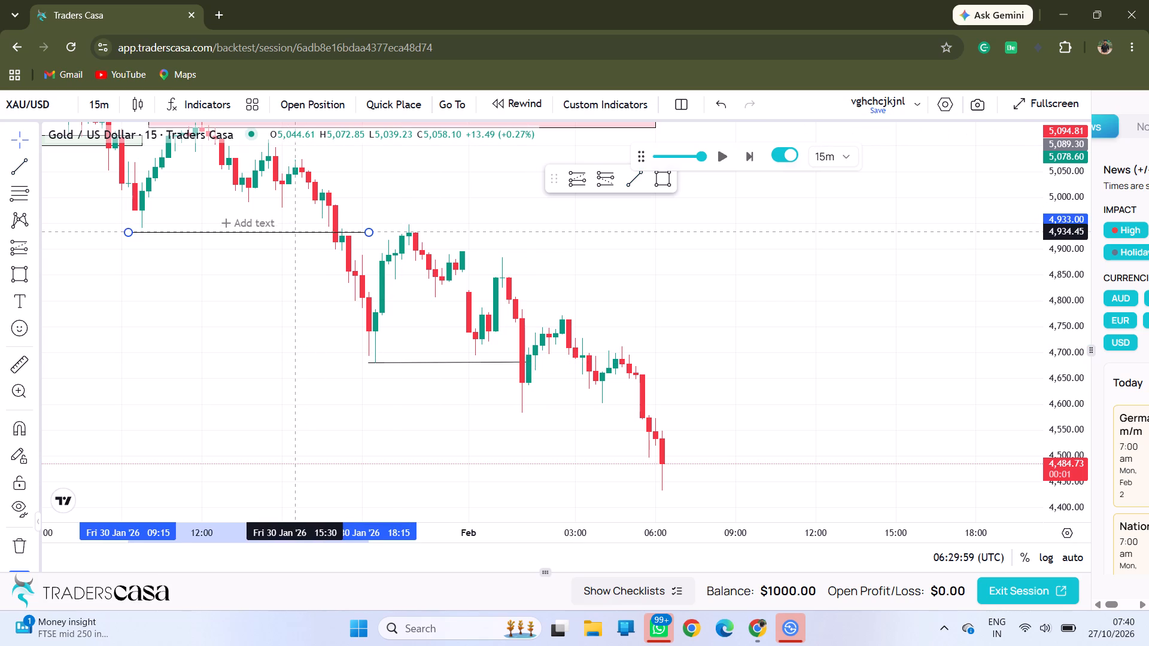
left_click_drag(297, 230, 299, 226)
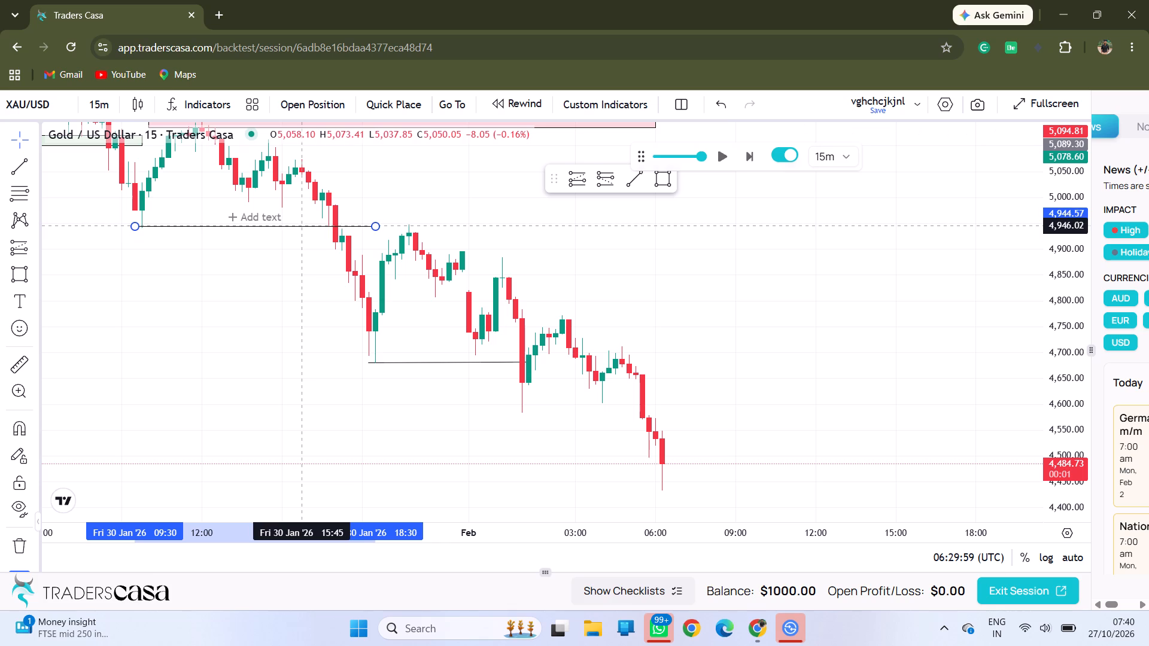
left_click_drag(299, 226, 299, 227)
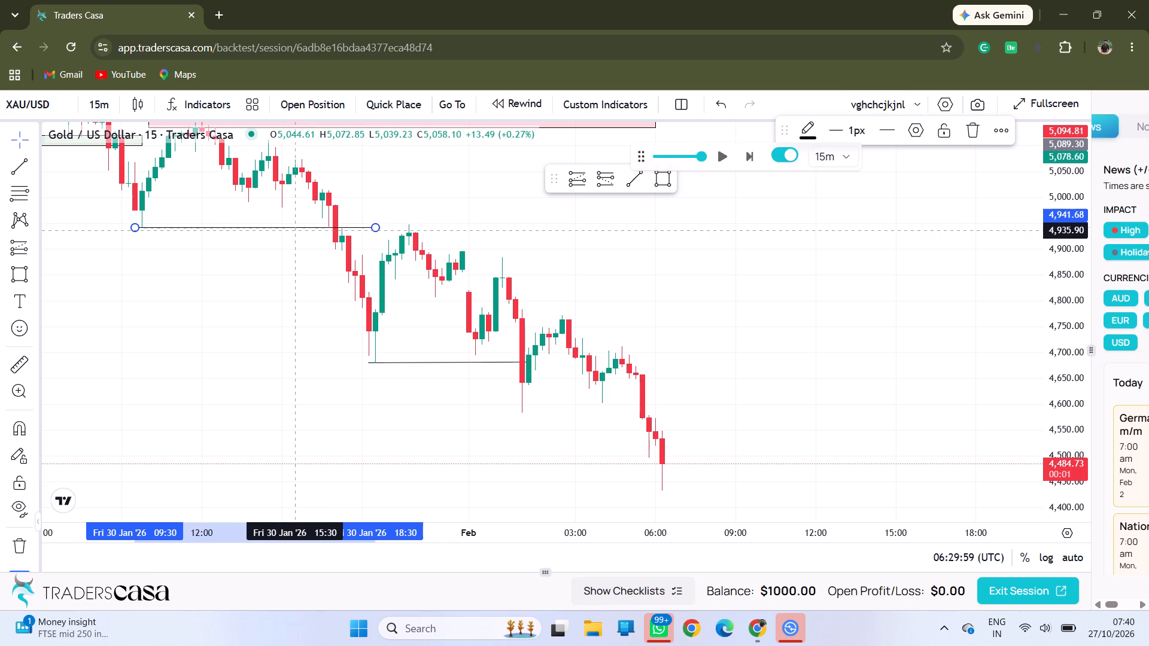
Draw a nearly level trend line at about 4,583 from the 2 February 01:00 candle's low to 05:30.
left_click(476, 298)
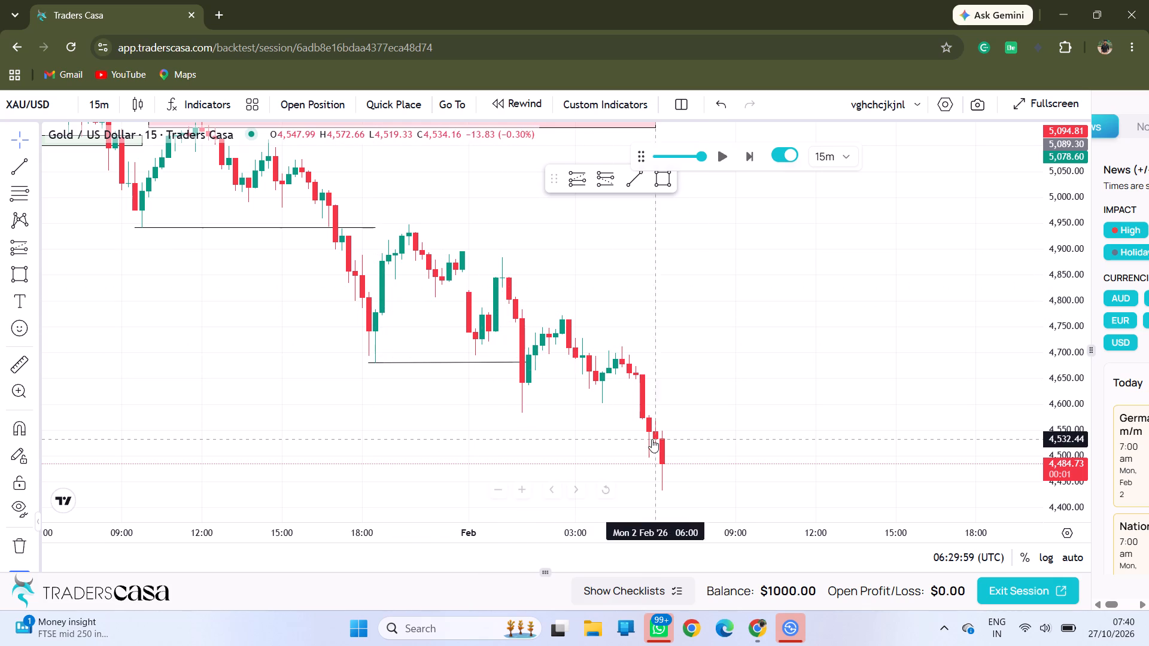
left_click_drag(615, 426, 566, 353)
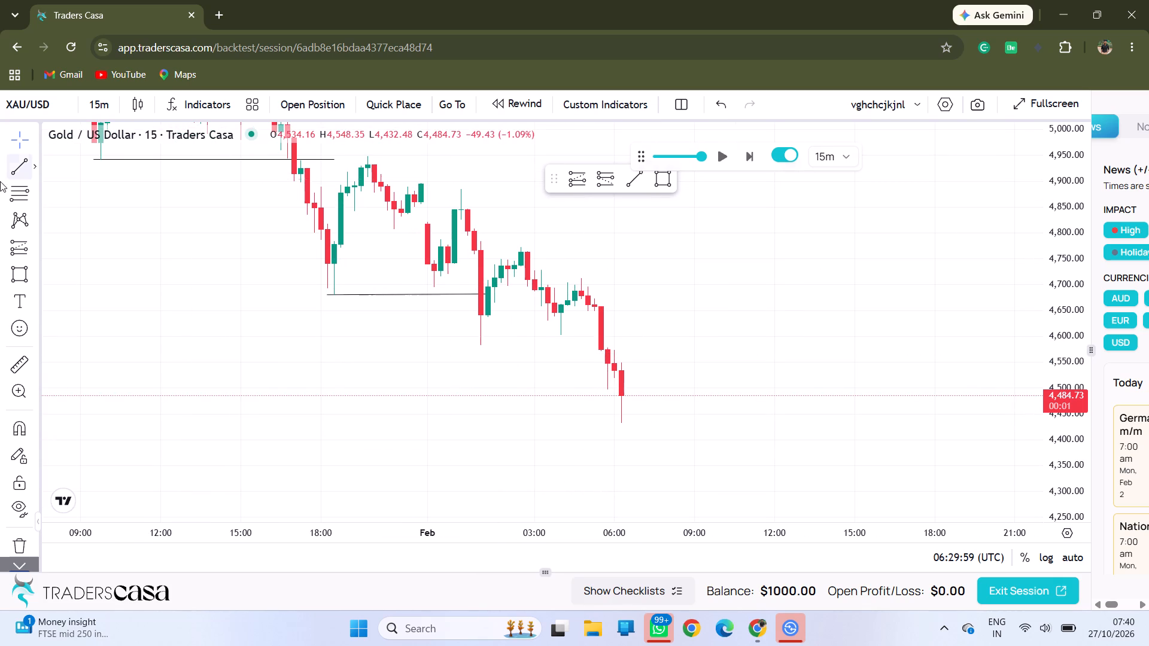
left_click(16, 172)
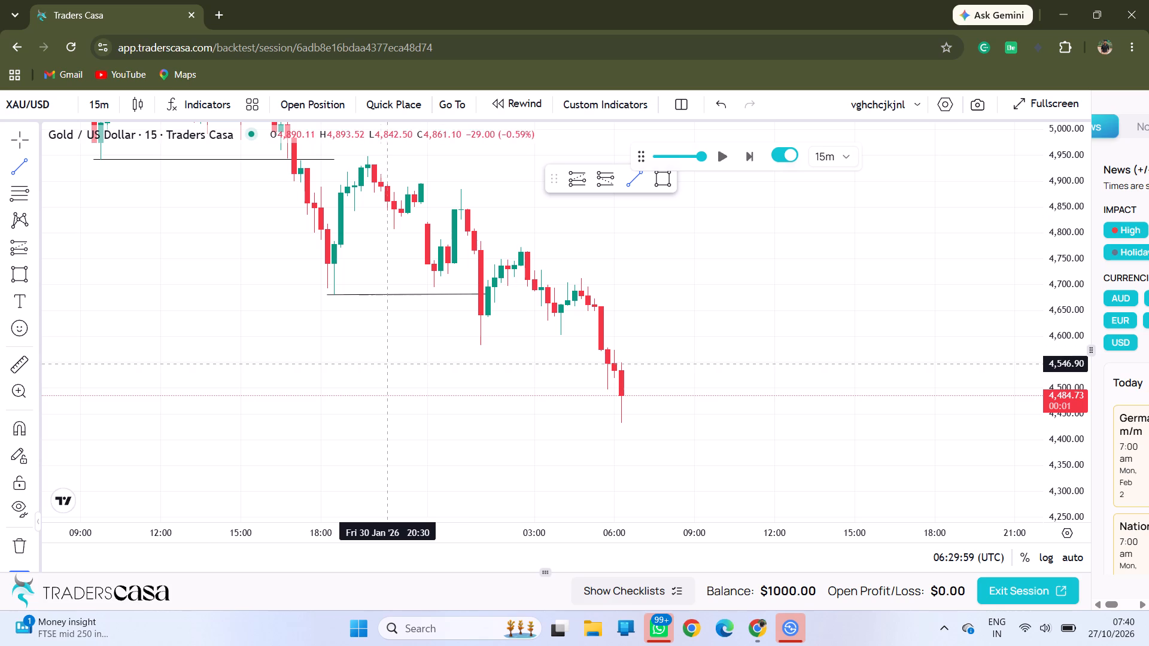
left_click(481, 345)
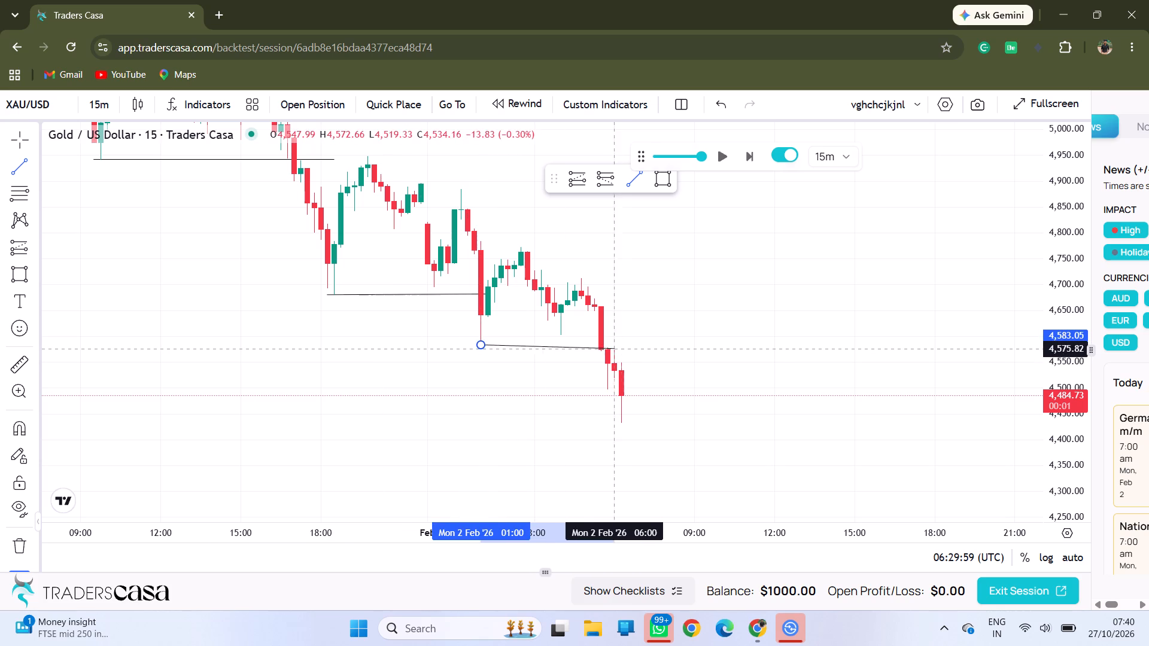
left_click(603, 345)
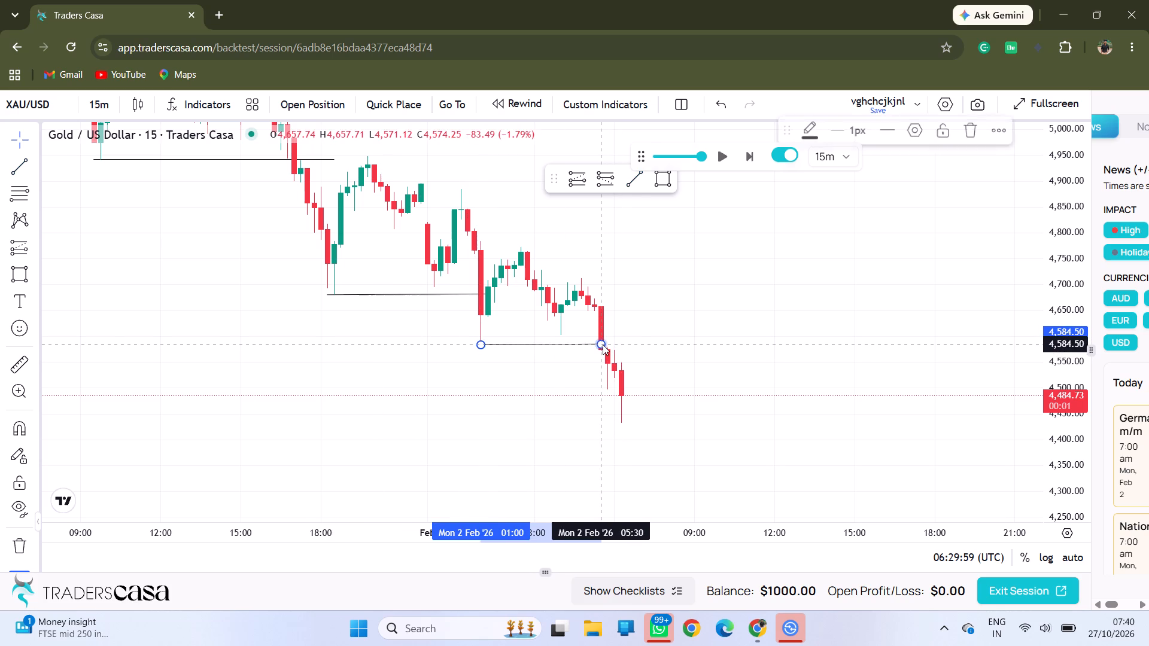
left_click(652, 341)
Draw a rectangle zone from about 4,950 to 4,931 between 30 January 19:30 and 2 February 08:00.
left_click_drag(651, 370, 701, 365)
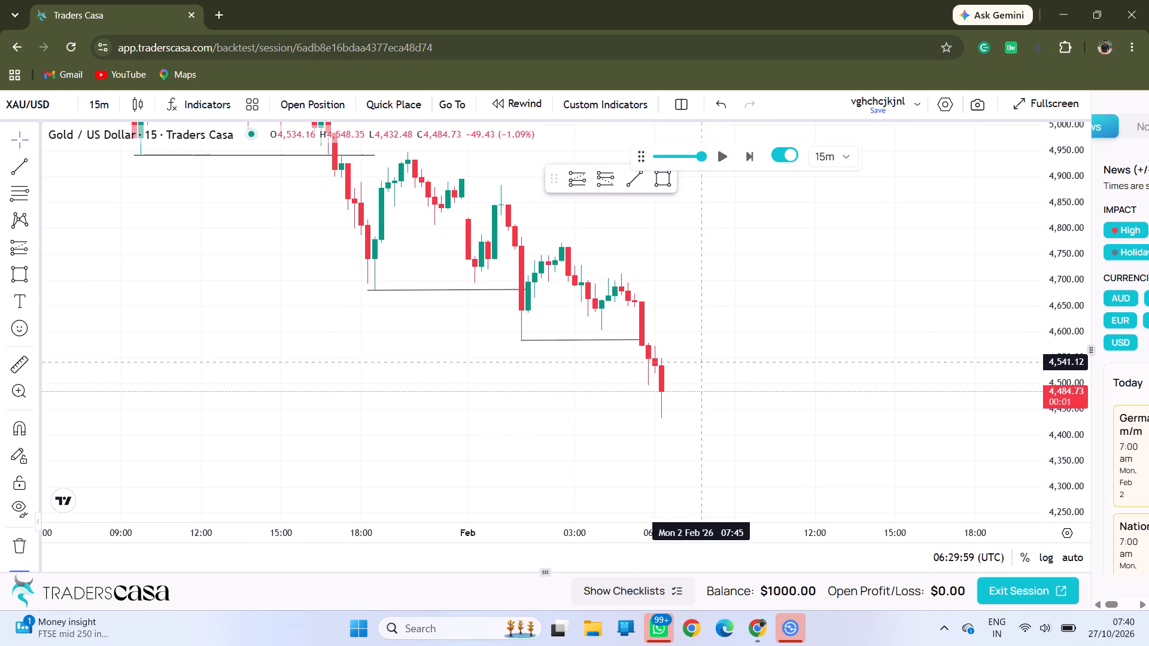
left_click_drag(566, 304, 552, 349)
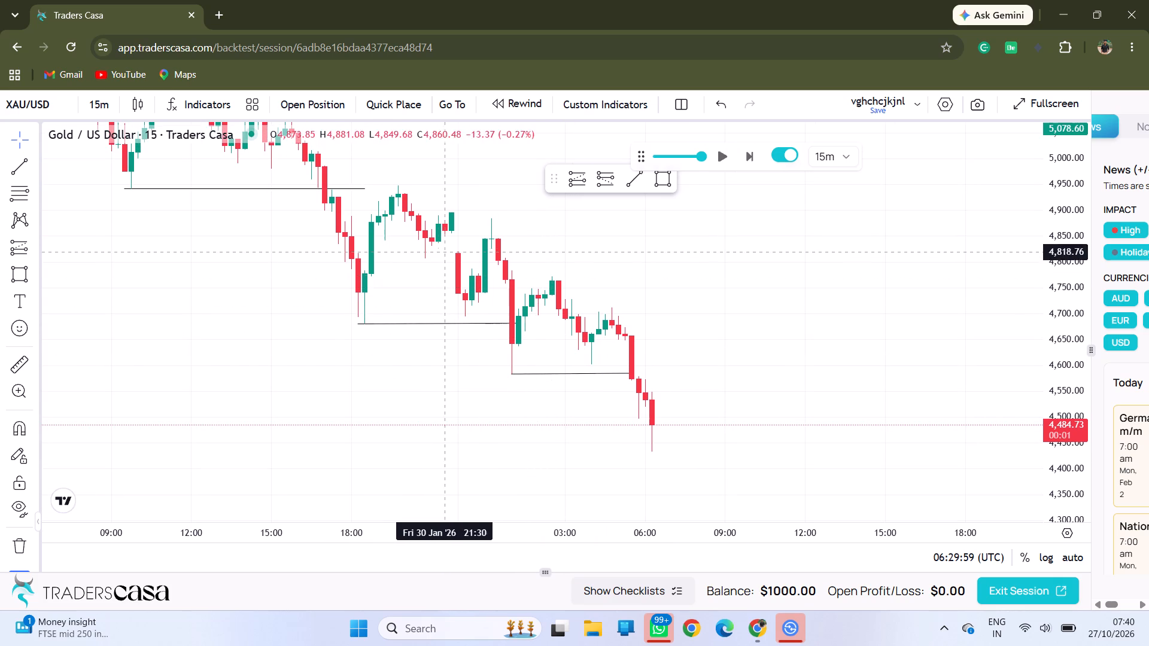
left_click_drag(432, 248, 454, 304)
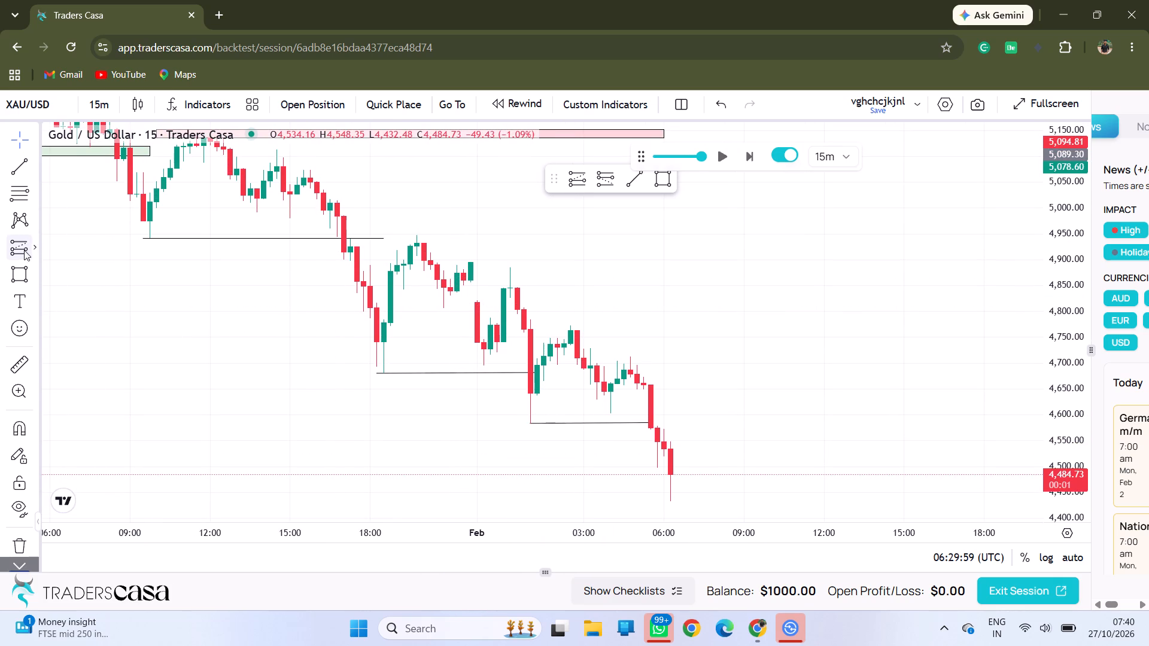
left_click(17, 276)
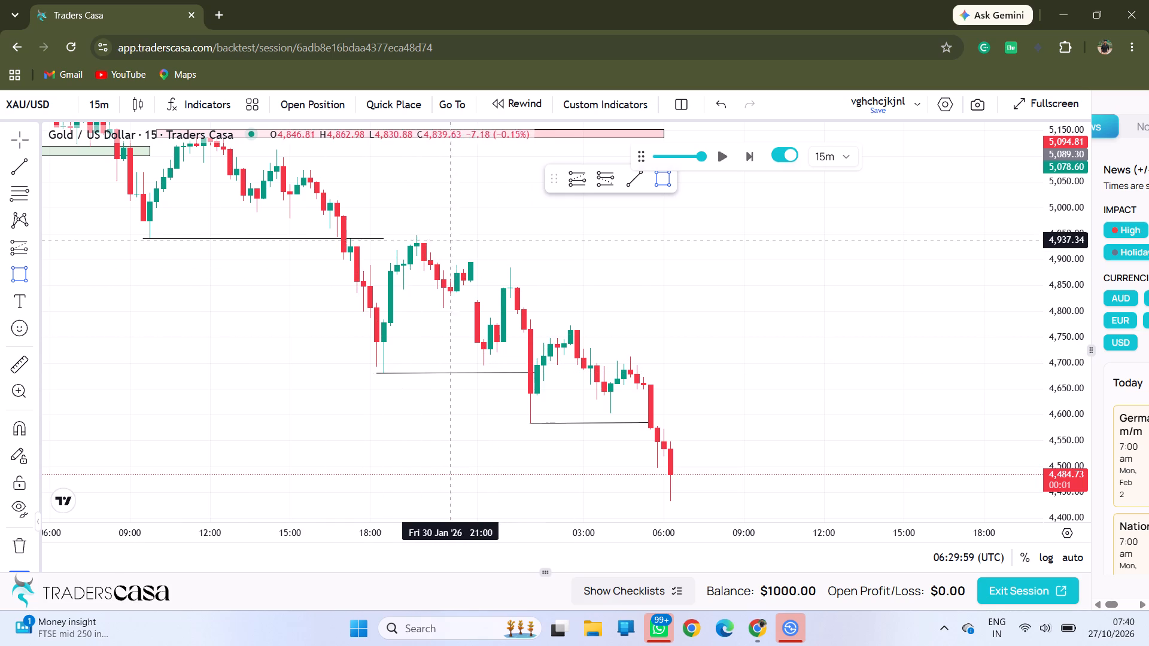
left_click(408, 233)
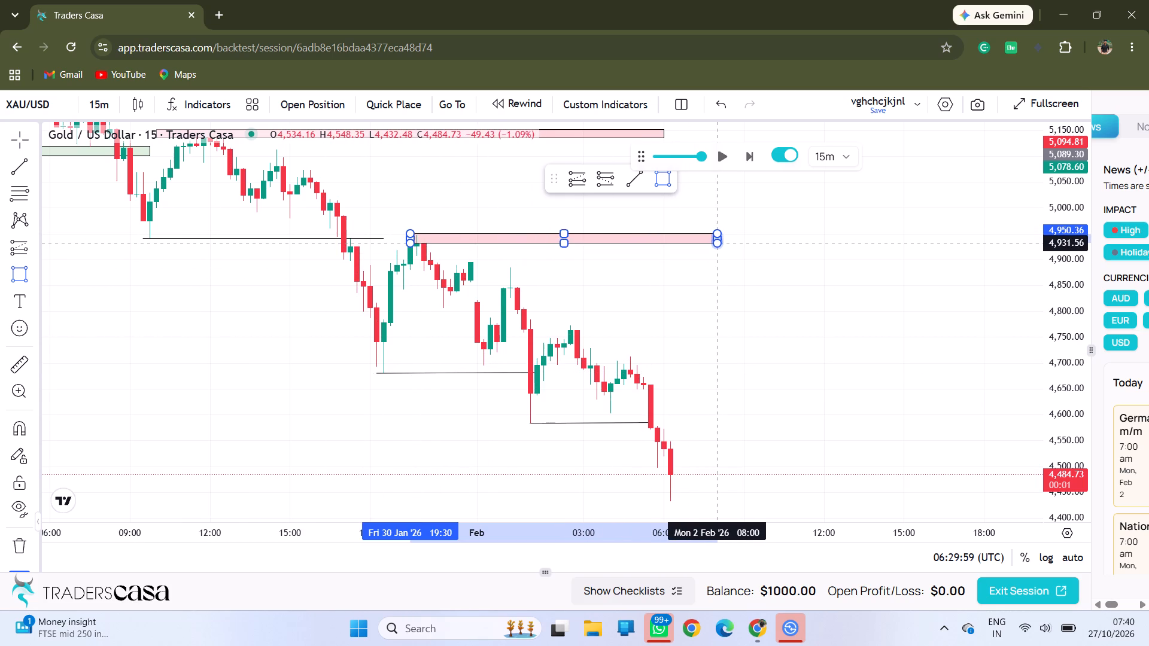
left_click(720, 243)
left_click(694, 284)
Draw a rectangle zone from about 4,775 to 4,767 between 02:00 and 12:00 on 2 February.
left_click_drag(694, 284, 597, 261)
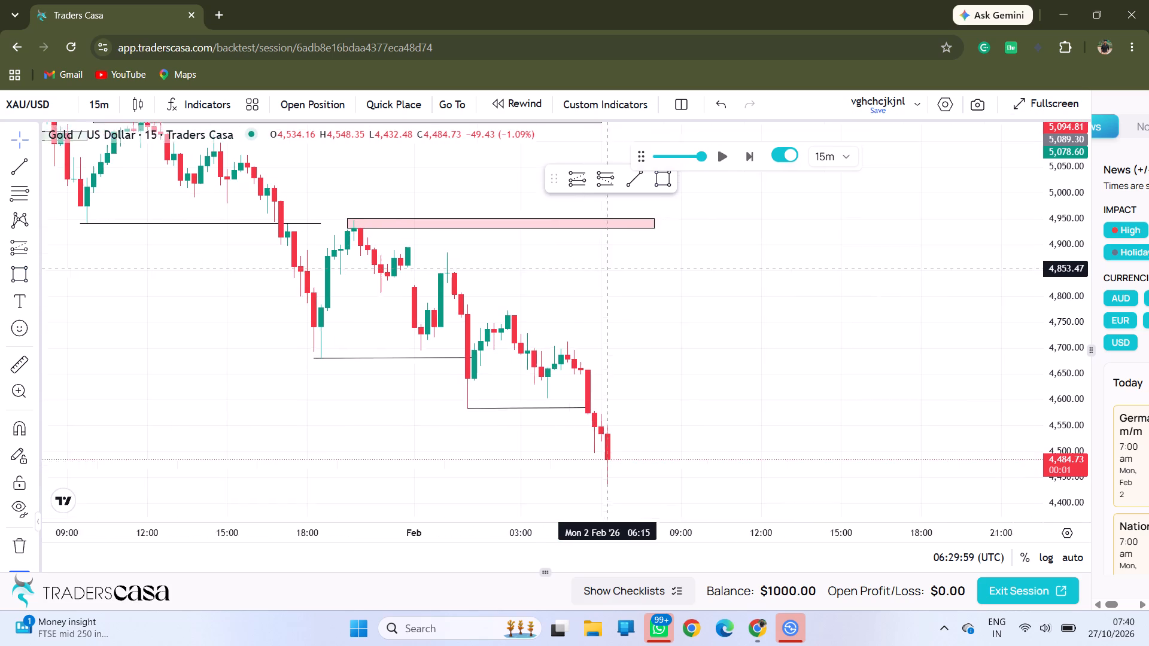
left_click_drag(597, 261, 543, 245)
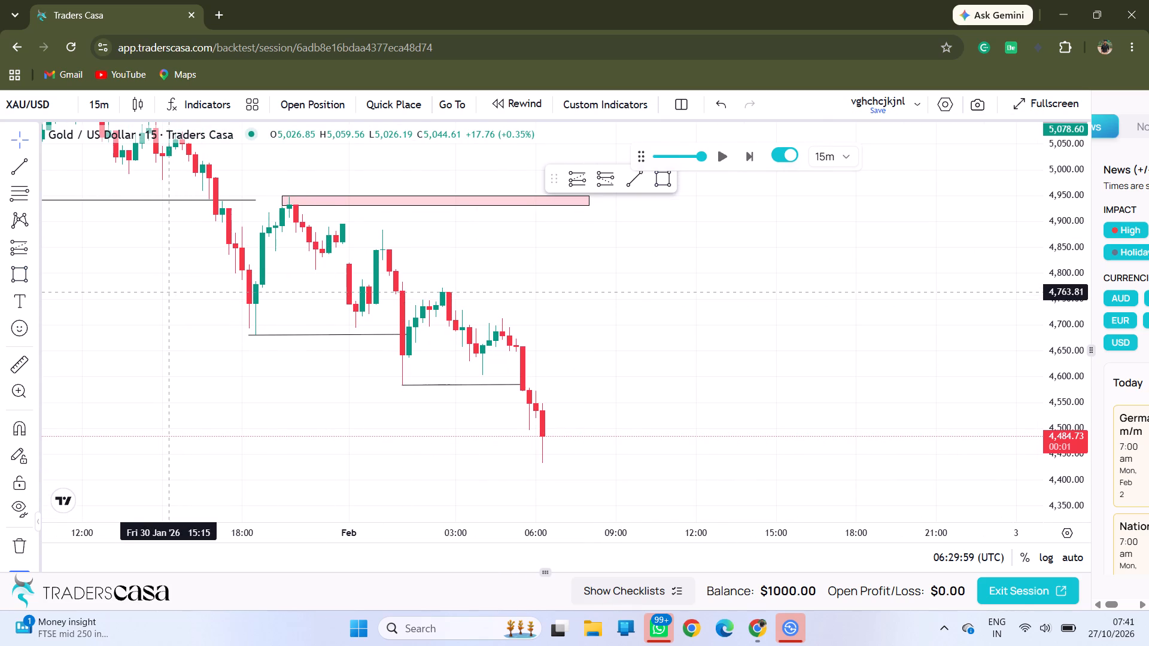
left_click(16, 274)
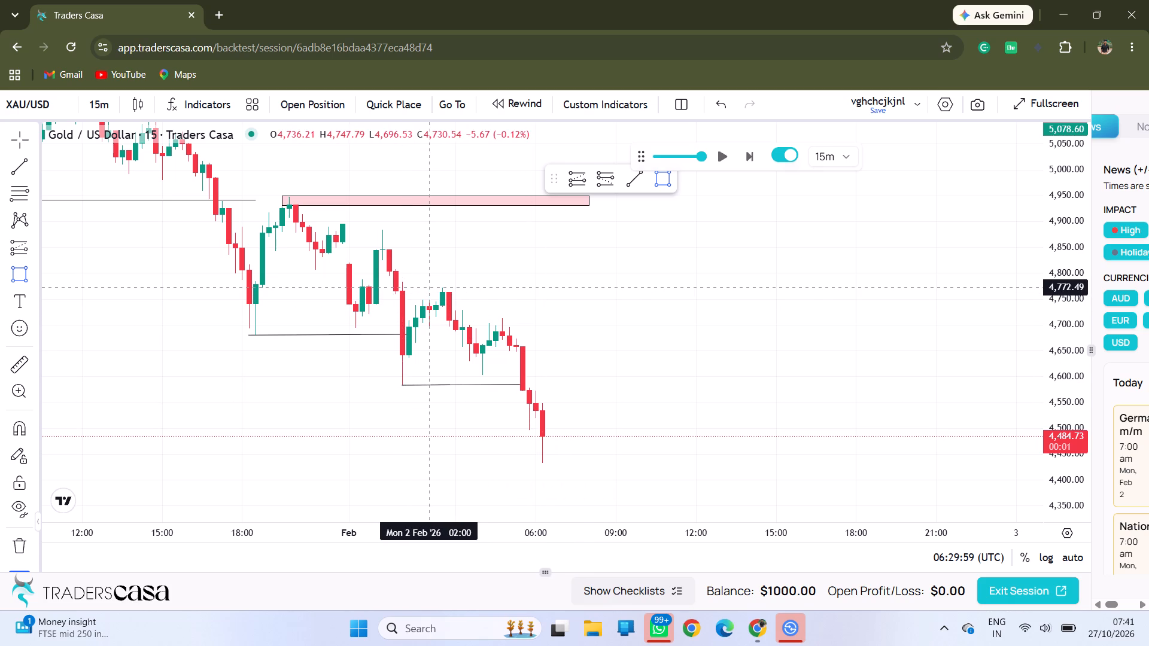
left_click_drag(427, 286, 677, 299)
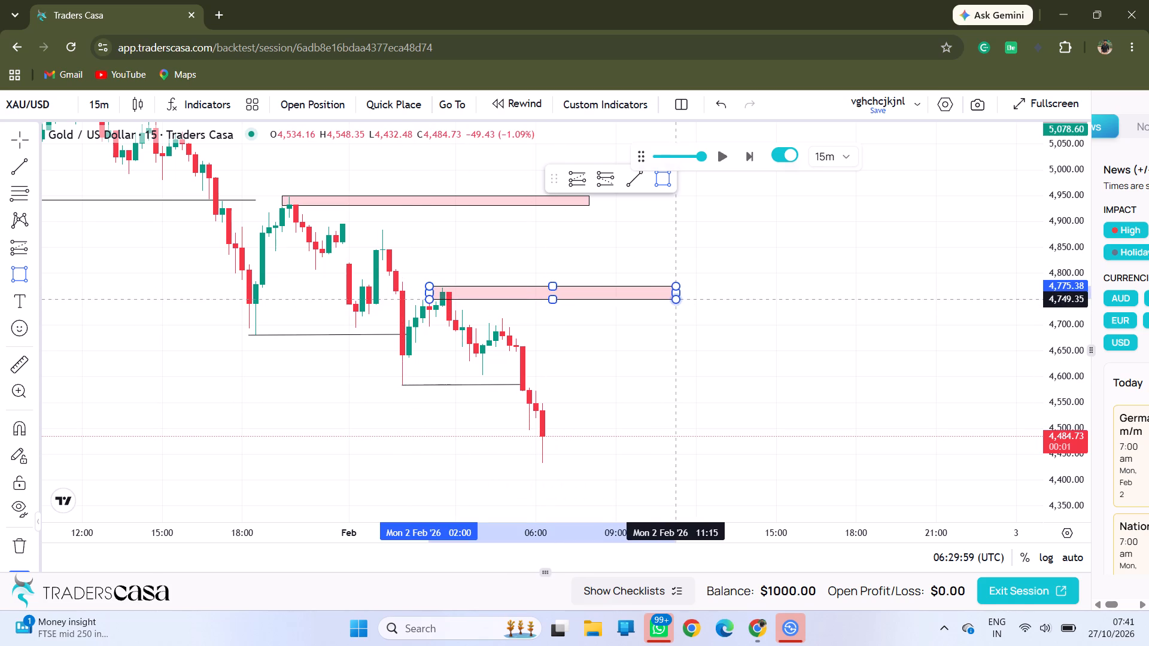
left_click_drag(677, 299, 698, 291)
left_click(698, 291)
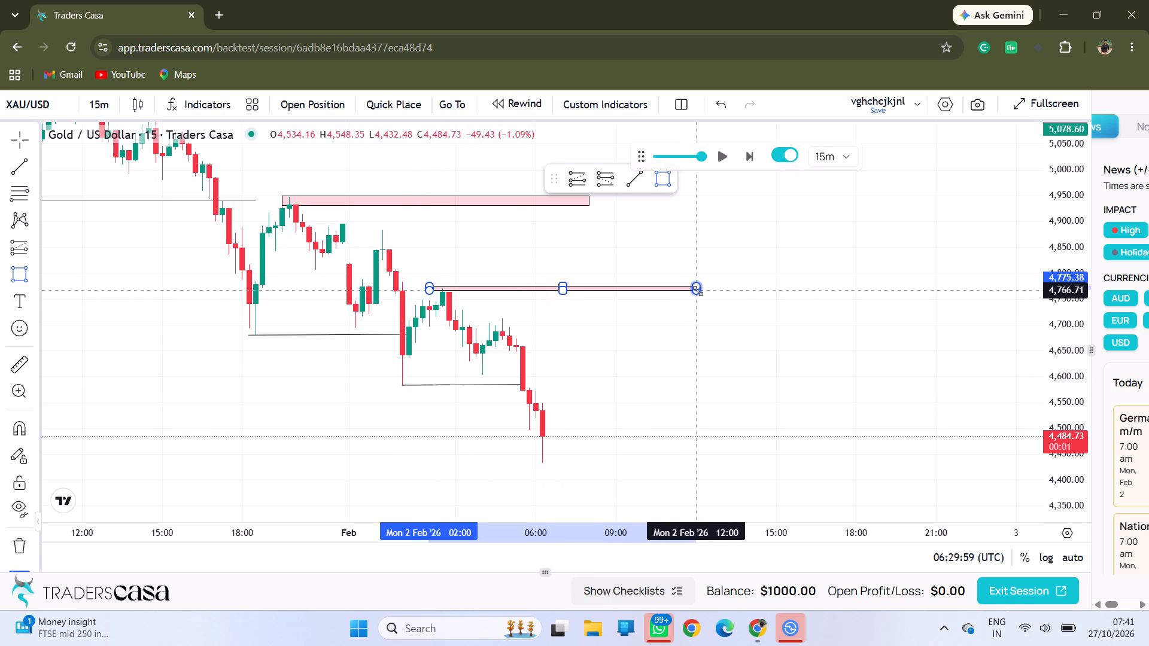
left_click(706, 309)
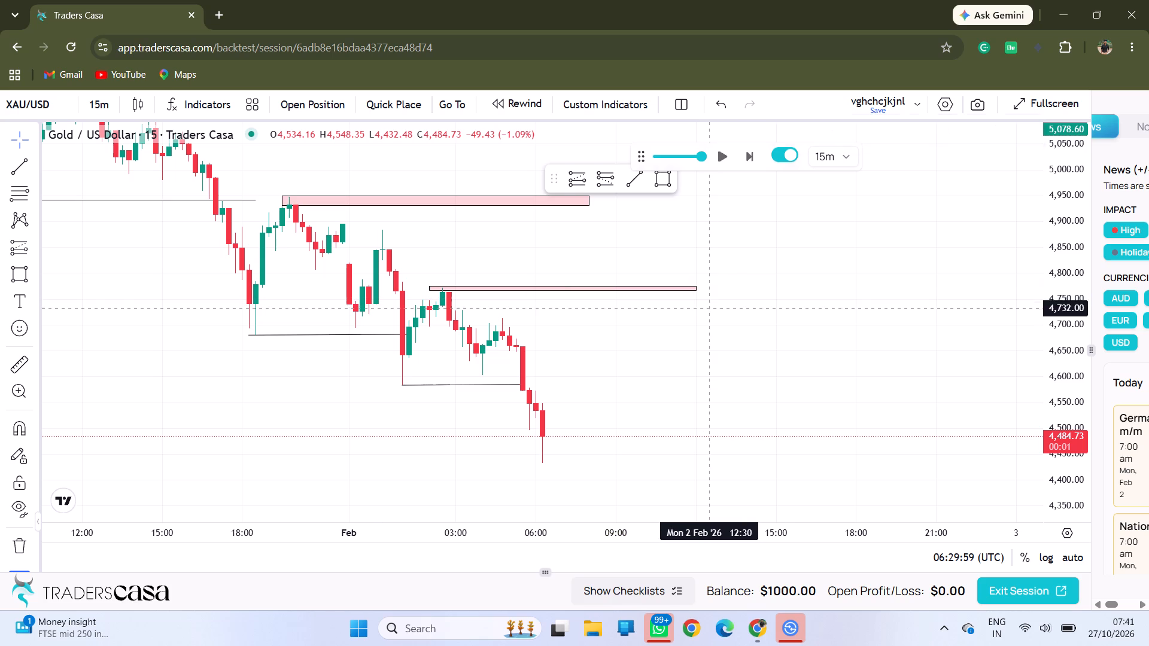
Replay the market forward to about 17:45 on 2 February, pausing briefly at about 12:45 on the way.
left_click(723, 160)
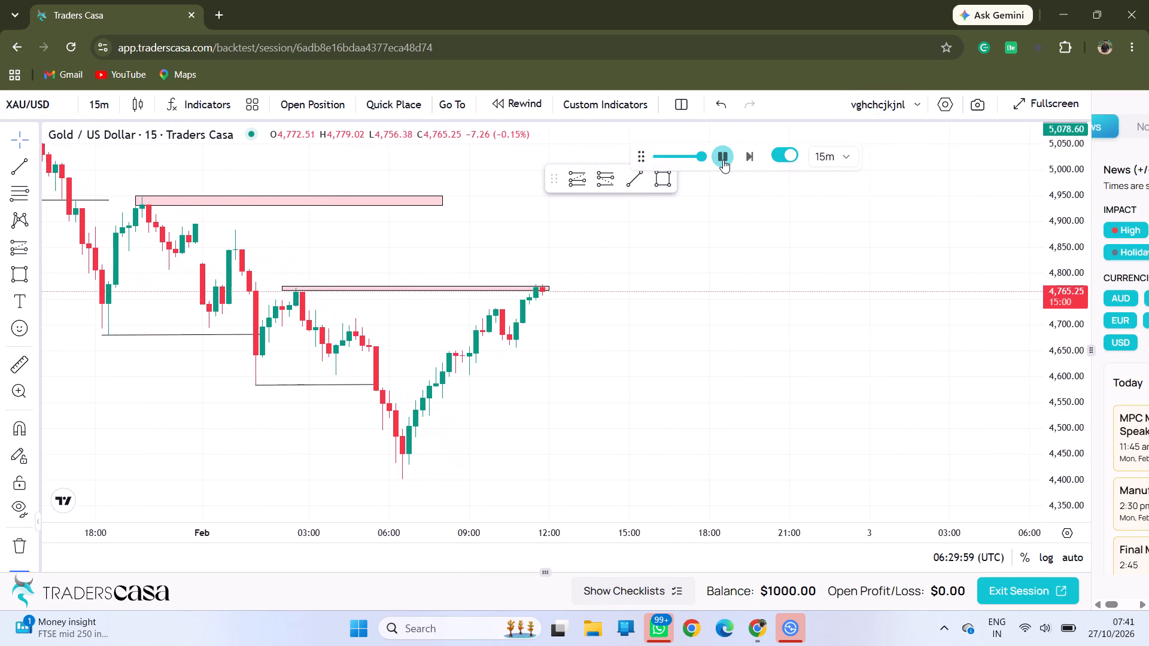
left_click(723, 160)
left_click(723, 160)
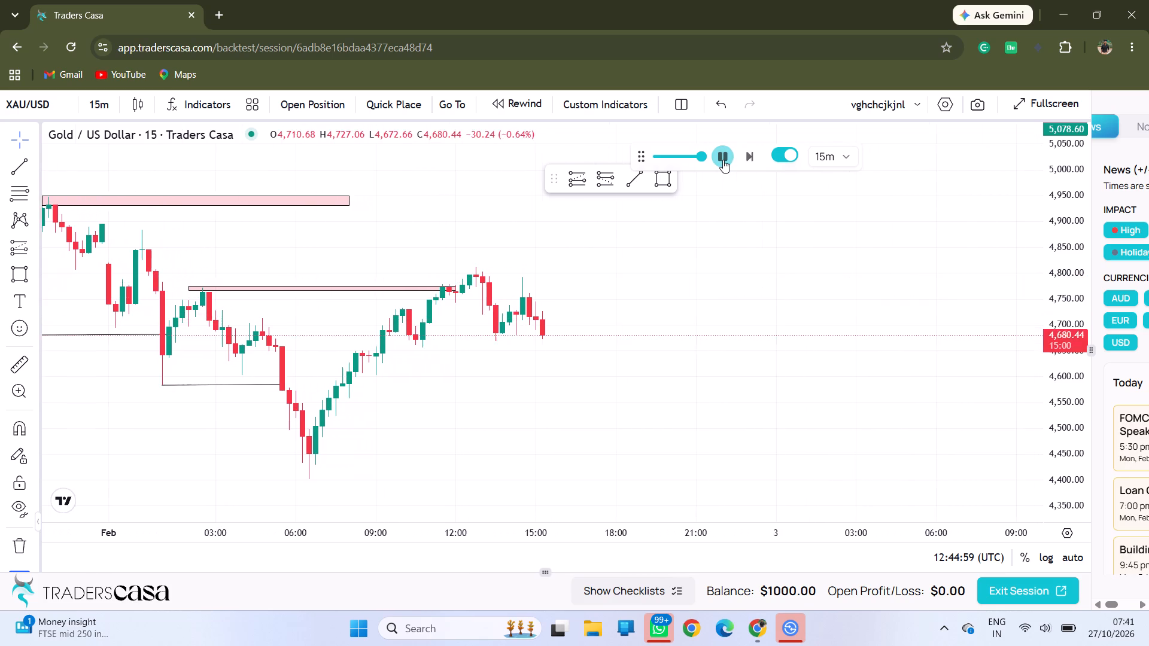
left_click(723, 160)
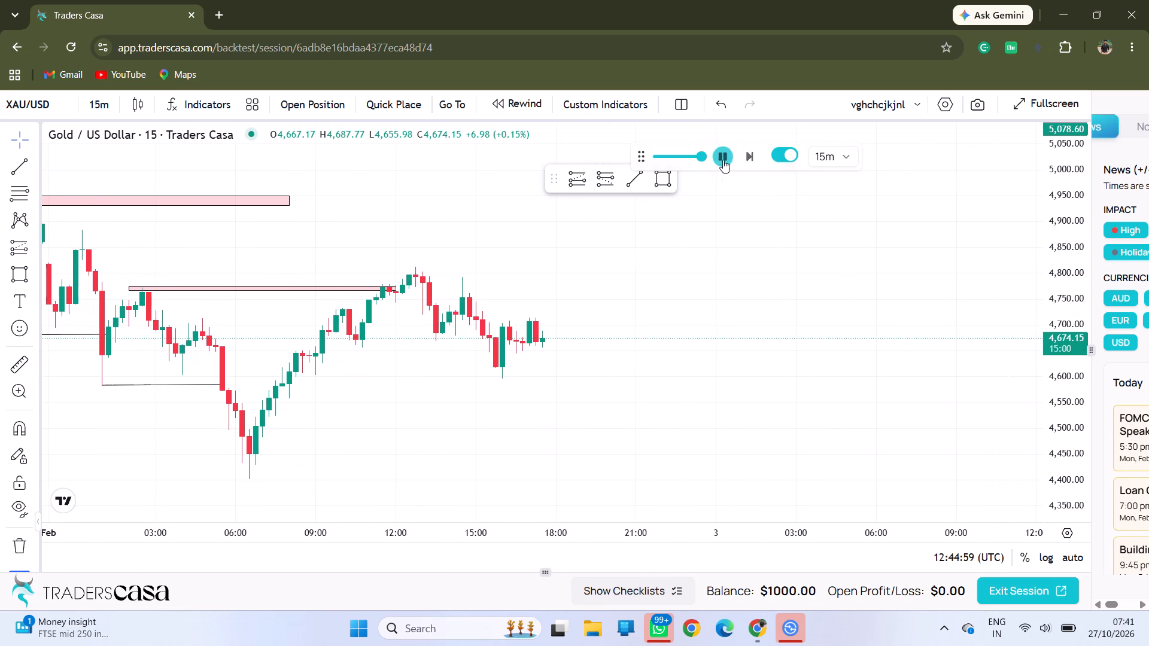
Switch the chart to the 1 minute timeframe.
left_click_drag(1073, 439, 1032, 223)
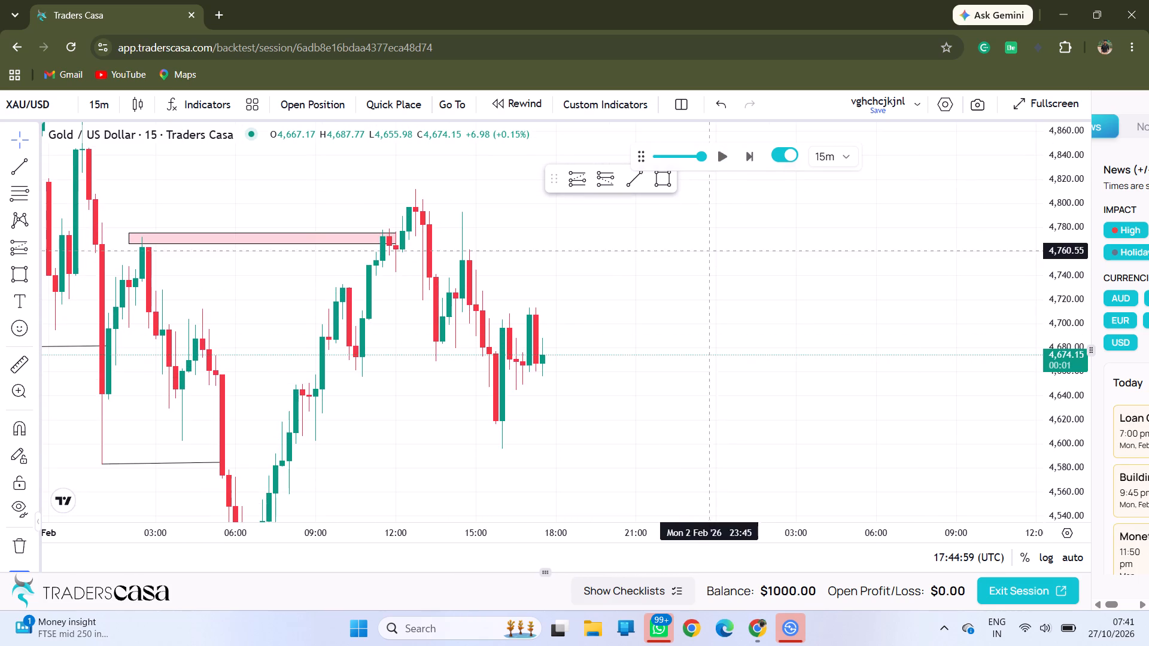
left_click_drag(659, 255, 848, 324)
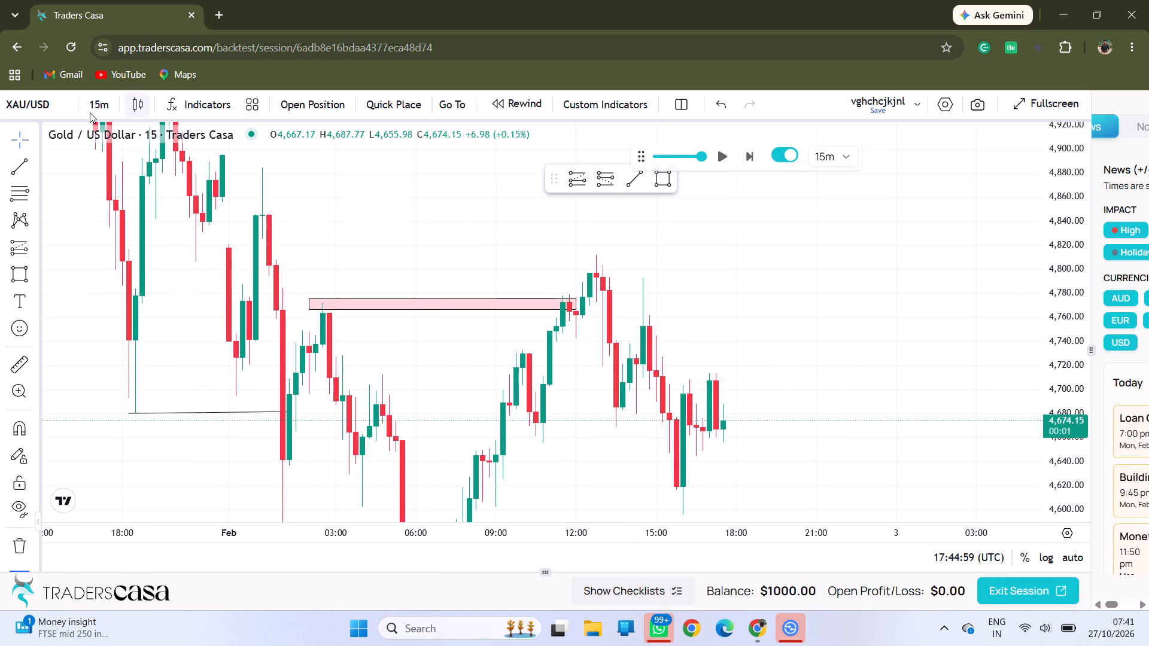
left_click(89, 105)
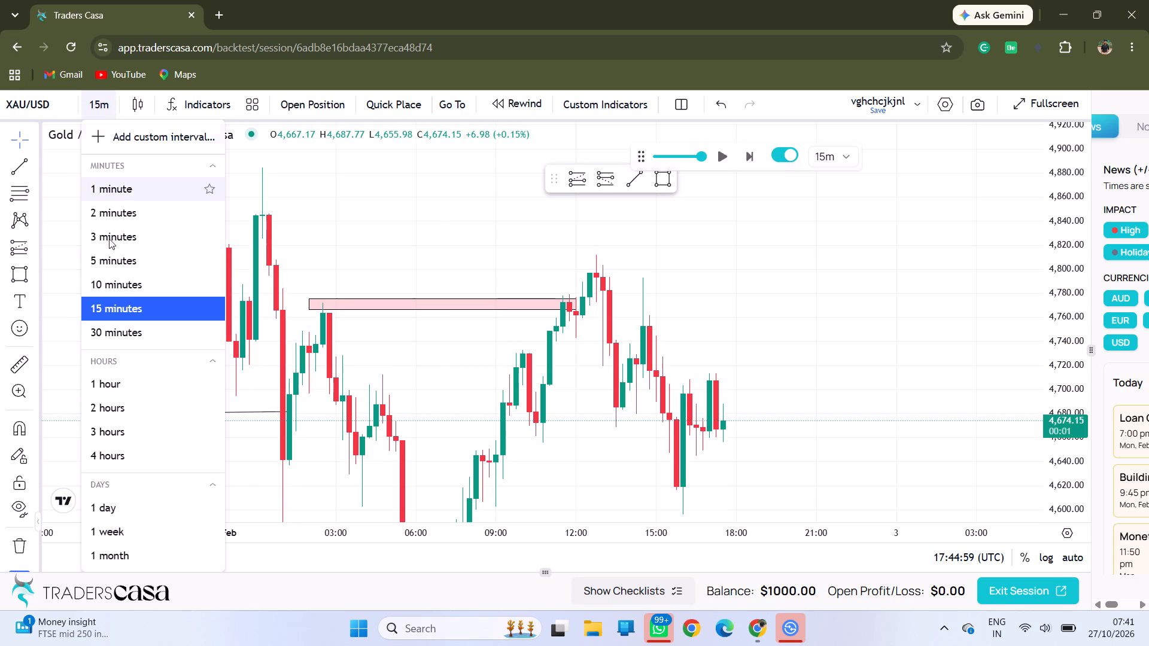
left_click(121, 187)
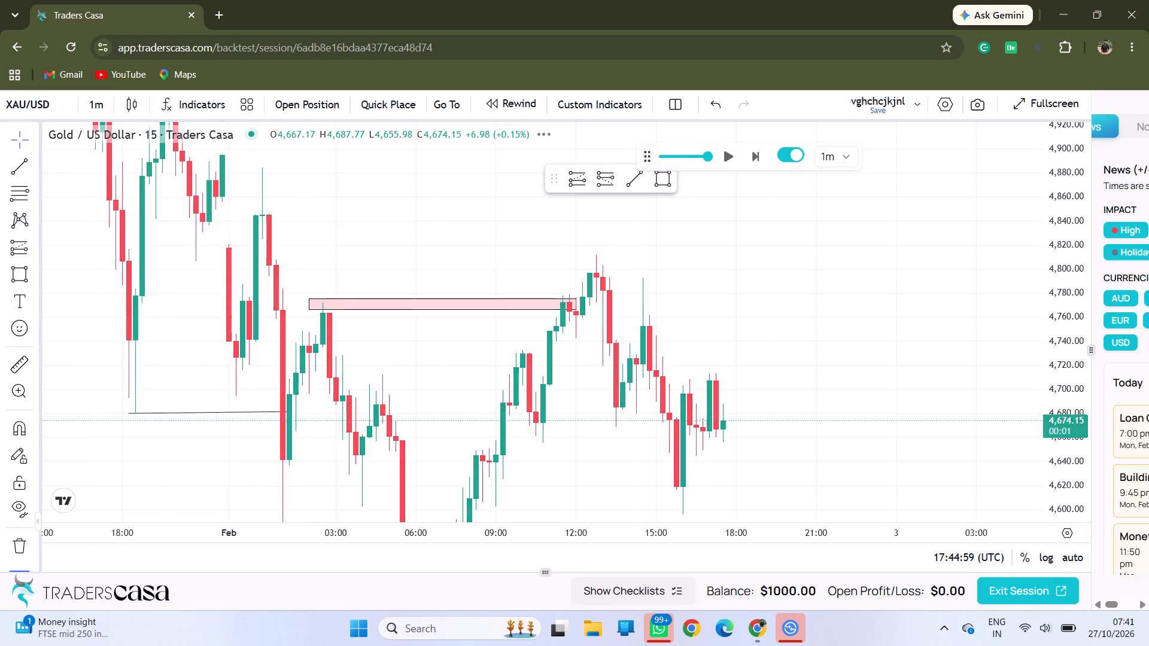
Examine the 1 minute price action around the 4,775 to 4,767 zone between about 11:30 and 13:15 on 2 February.
left_click_drag(338, 348, 632, 318)
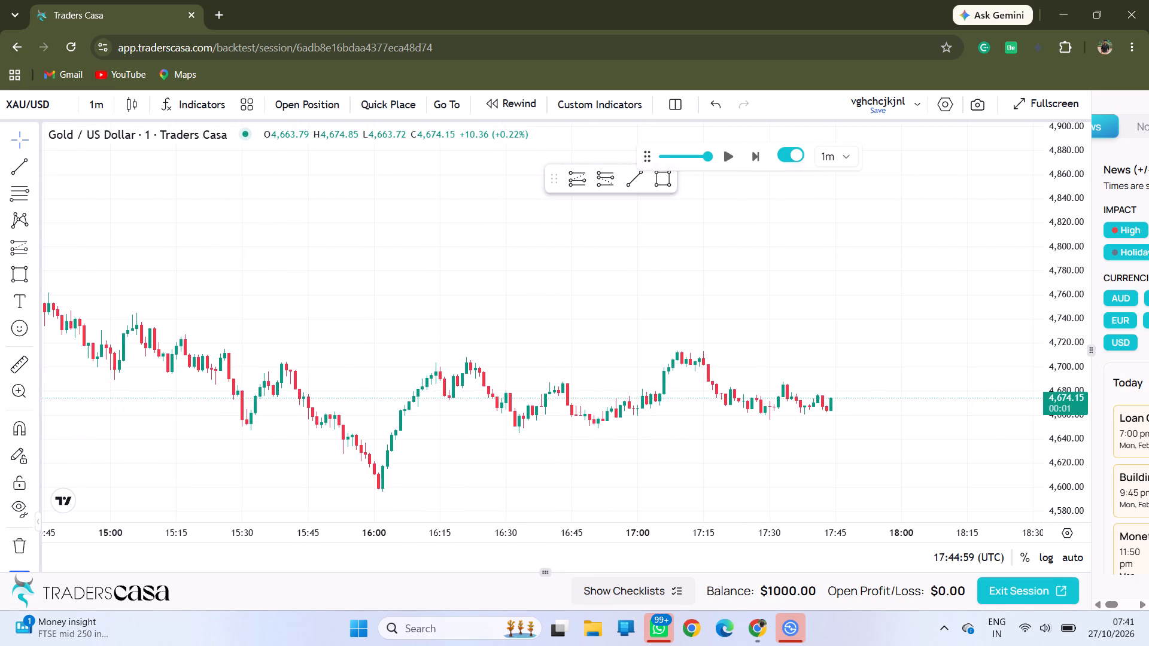
left_click_drag(323, 357, 753, 397)
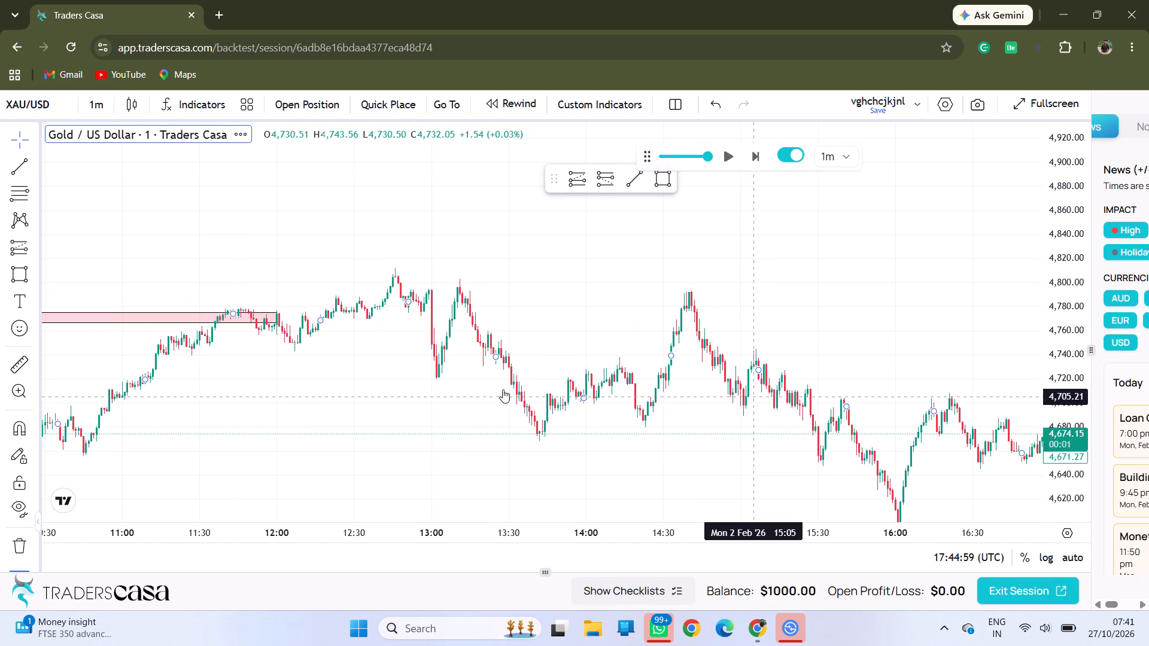
left_click_drag(320, 412, 443, 410)
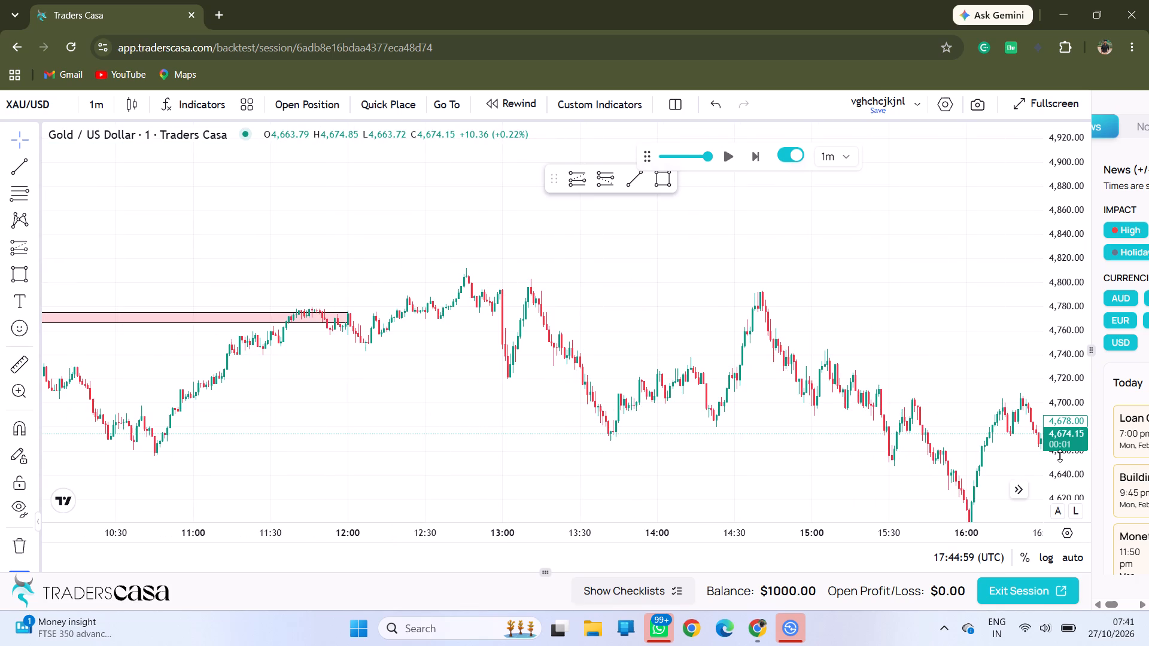
left_click_drag(1060, 456, 1063, 268)
left_click_drag(510, 435, 767, 413)
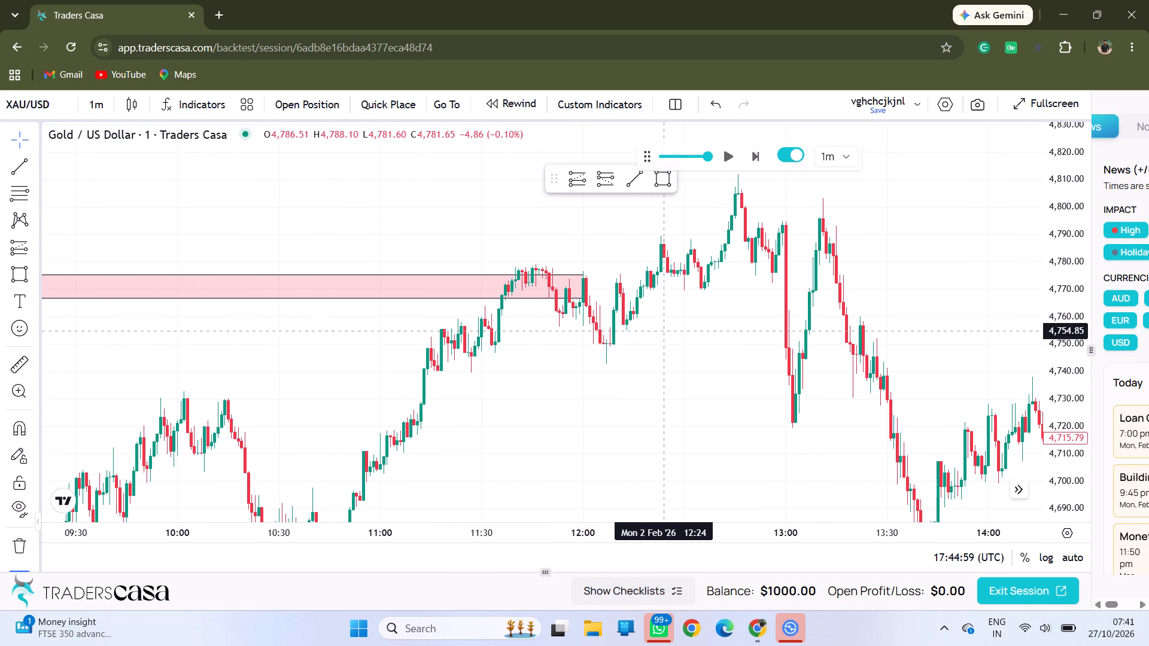
left_click_drag(664, 331, 636, 352)
left_click_drag(1061, 424, 1075, 230)
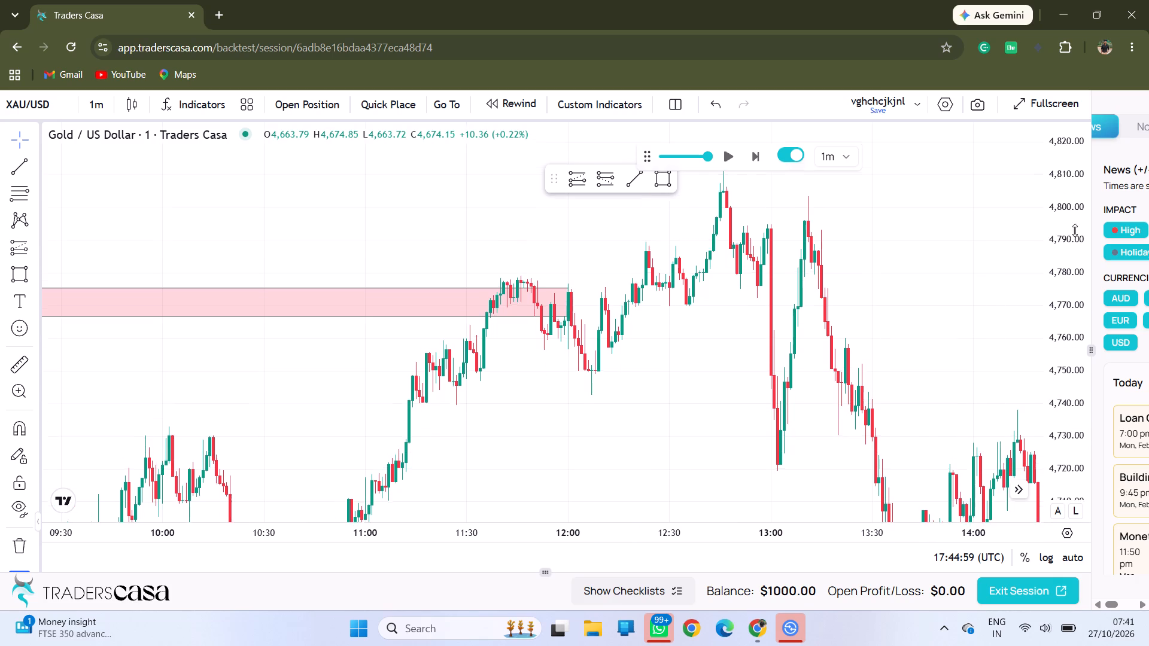
left_click_drag(1075, 230, 1093, 112)
left_click_drag(612, 328, 673, 339)
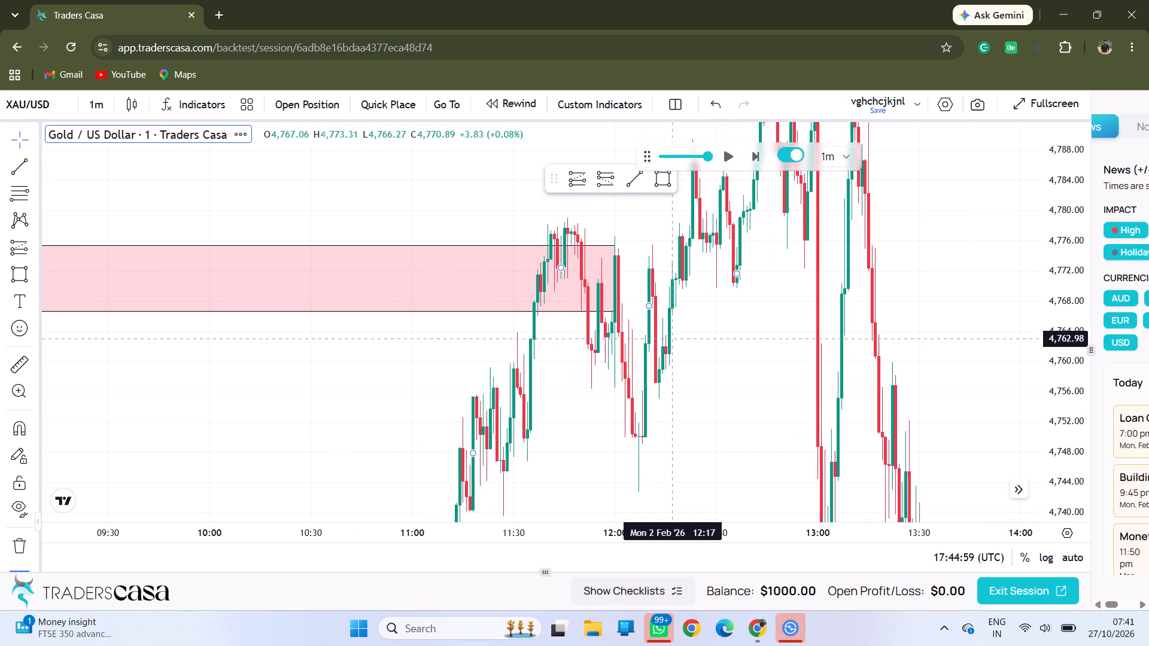
left_click_drag(679, 352, 728, 350)
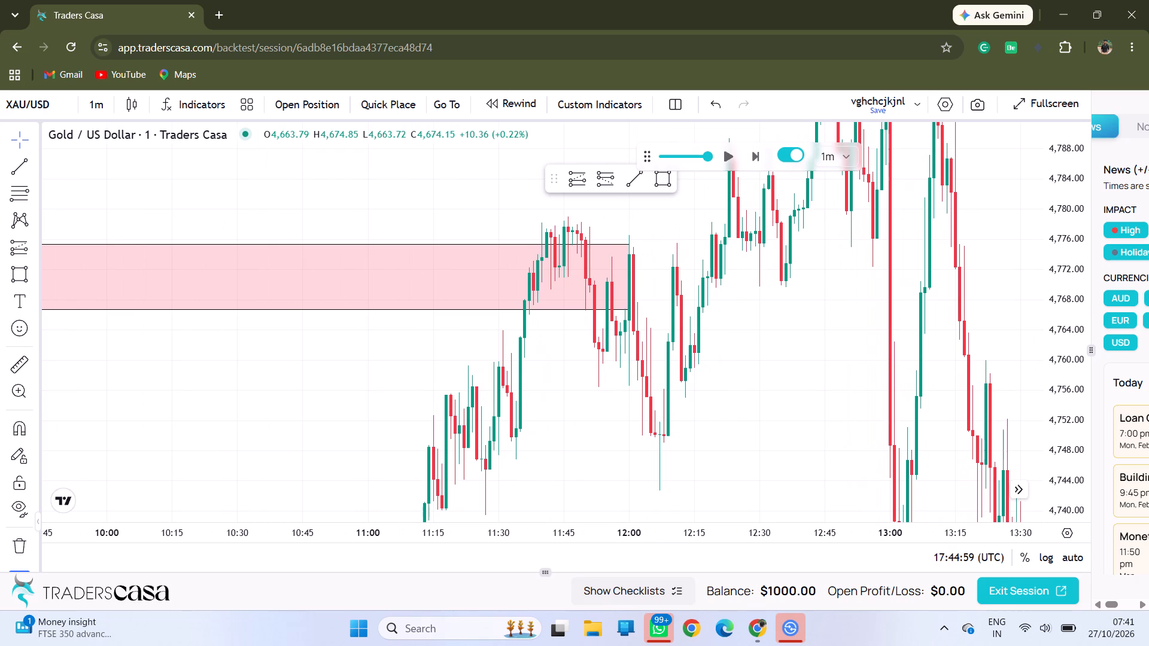
left_click_drag(775, 327, 730, 386)
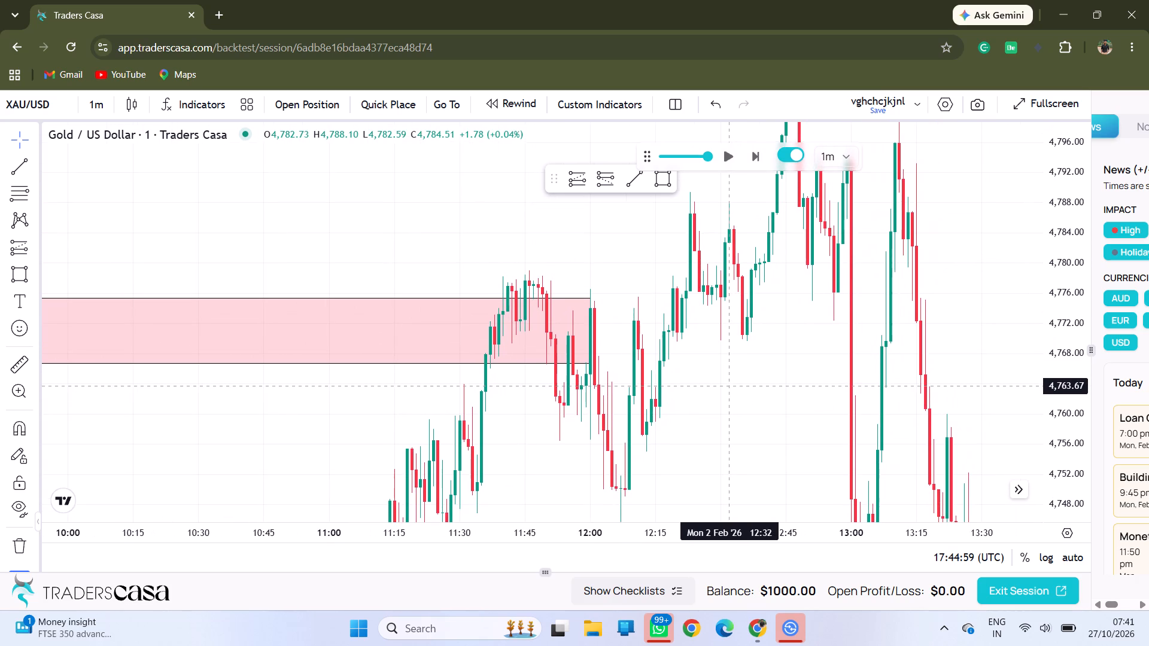
left_click_drag(736, 331, 704, 427)
left_click_drag(744, 351, 634, 420)
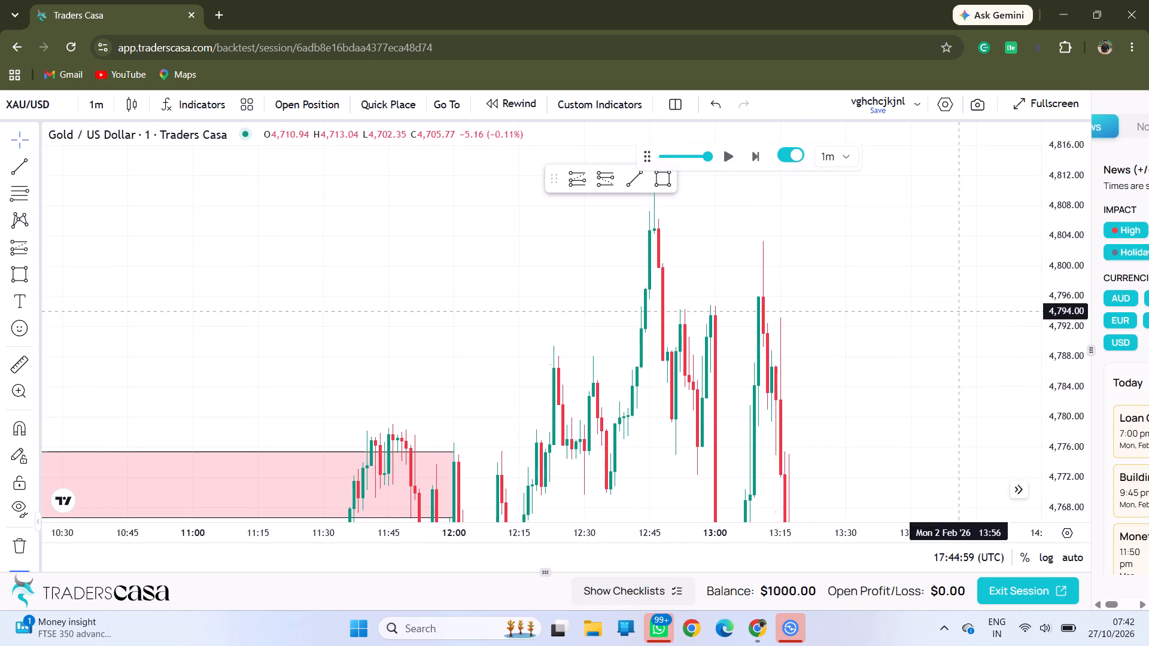
left_click_drag(1077, 251, 1077, 342)
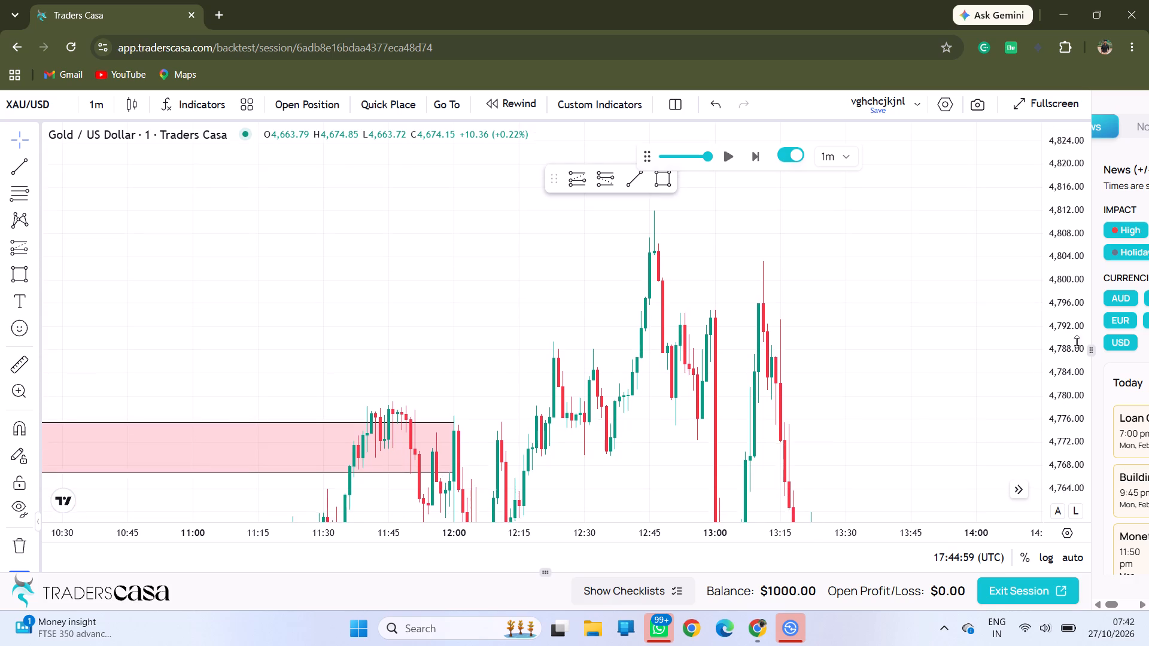
left_click_drag(1077, 342, 1073, 368)
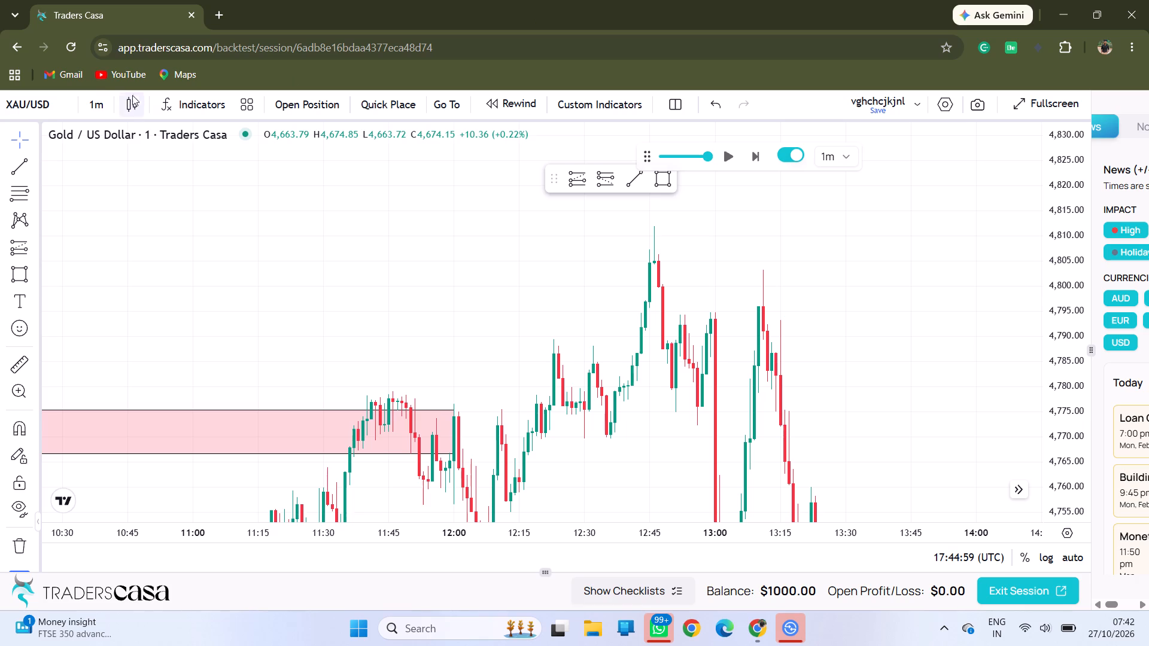
Switch the chart to the 1 hour timeframe and review the decline from 30 January to 2 February with its marked zones.
left_click(102, 103)
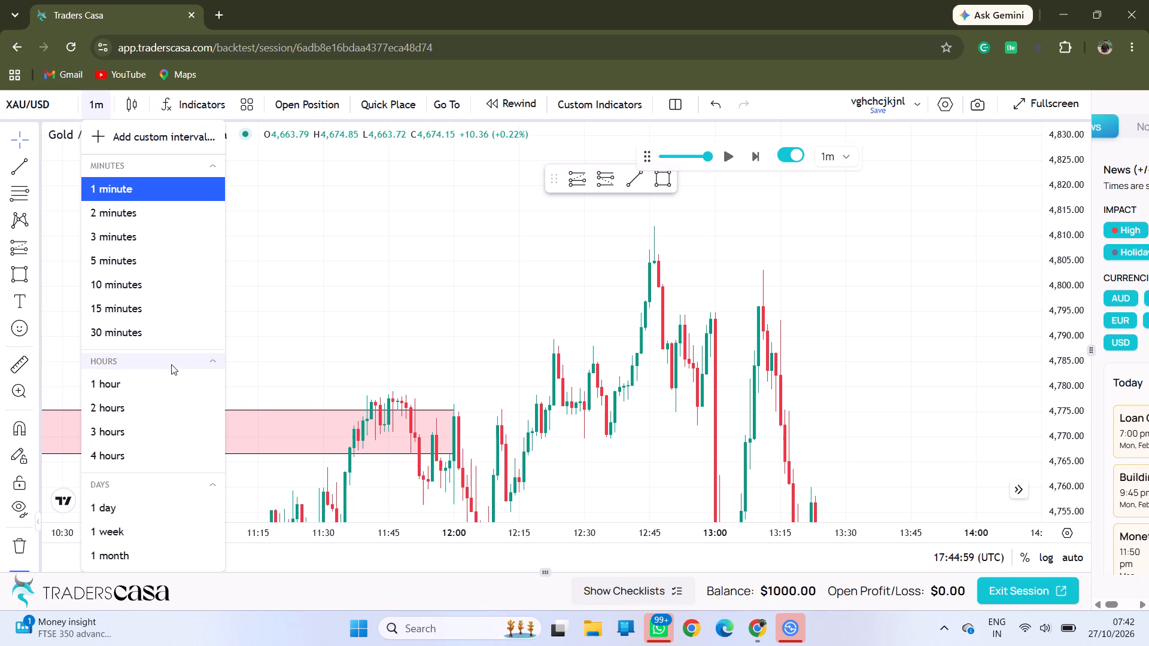
left_click(154, 377)
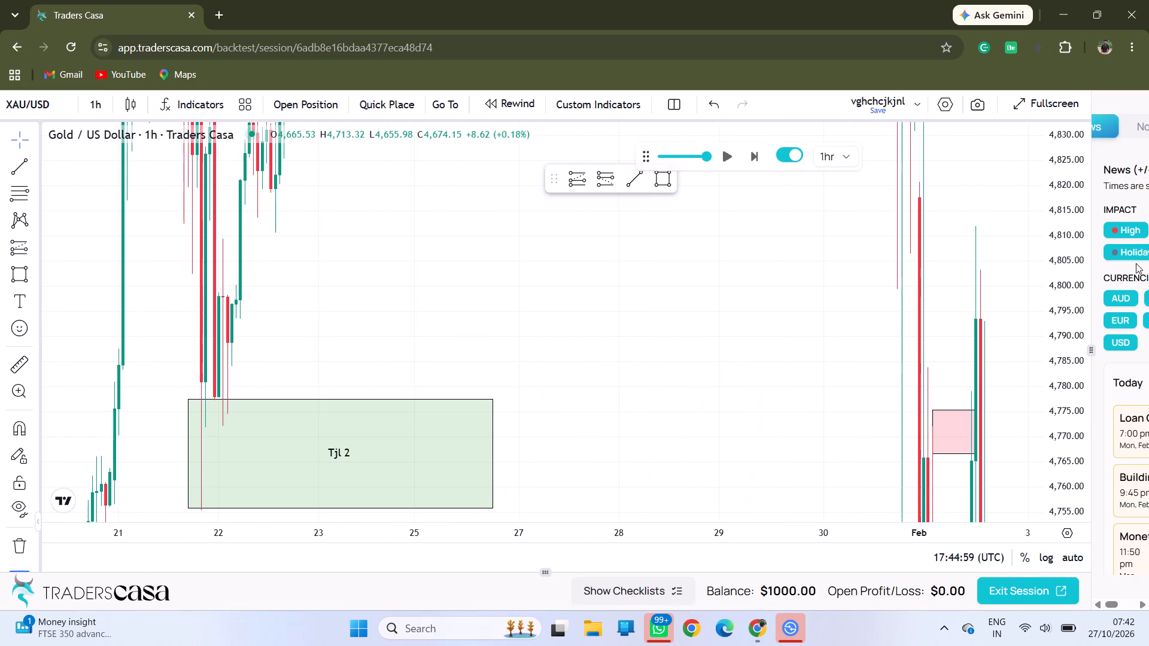
left_click_drag(1067, 244, 1058, 508)
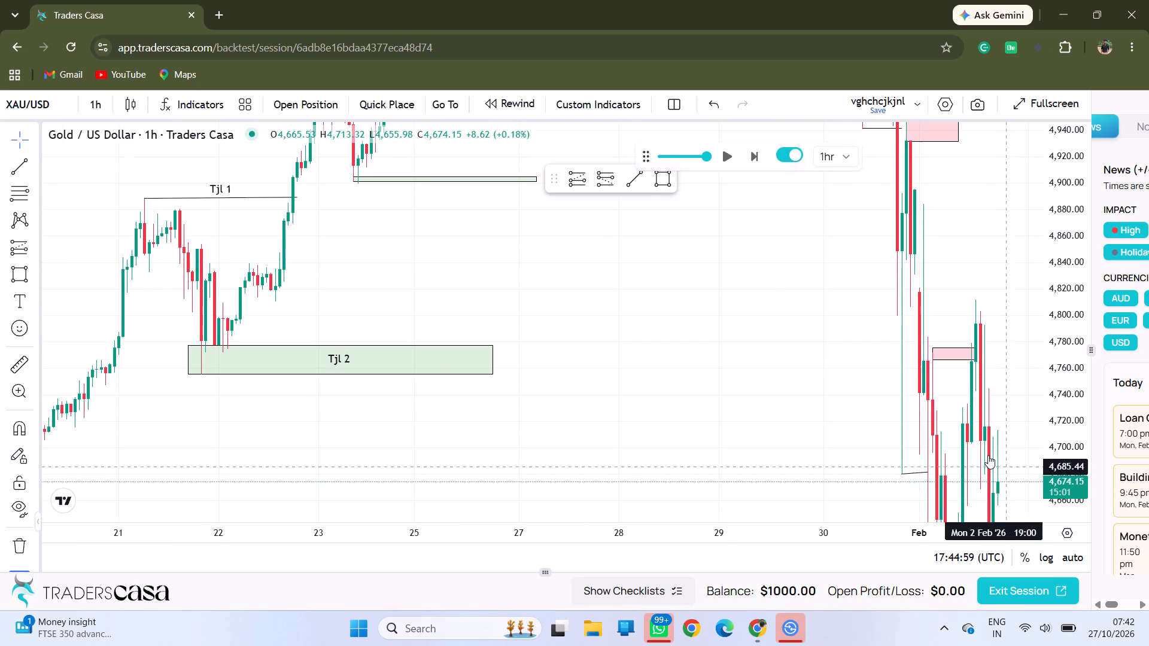
left_click_drag(971, 395, 640, 354)
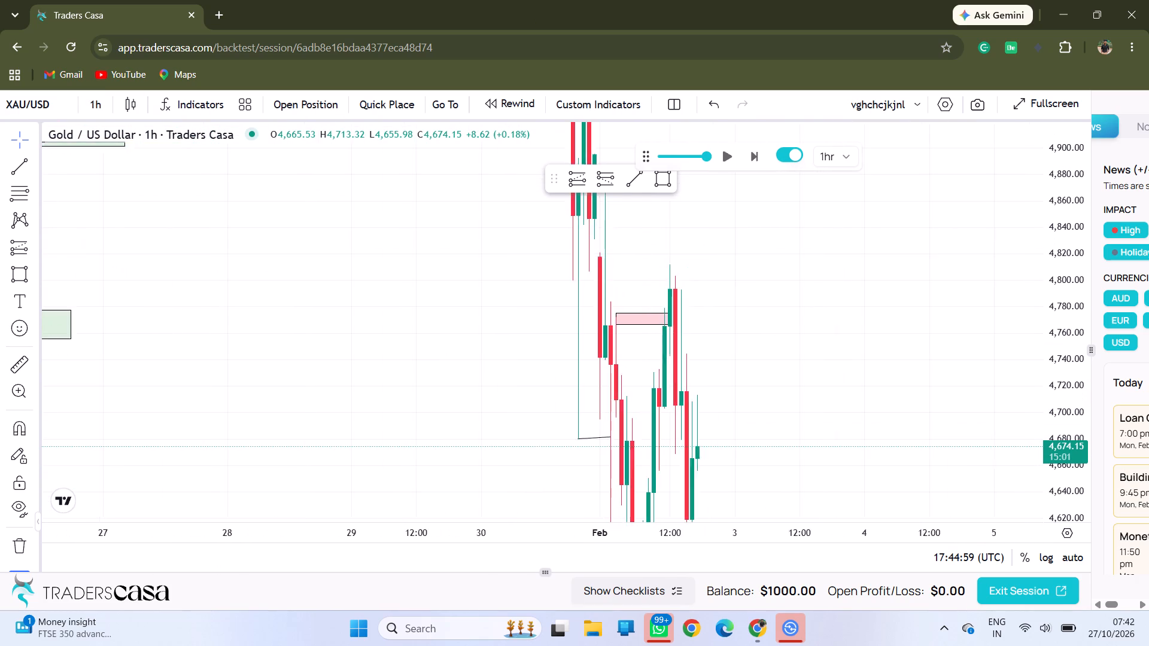
left_click_drag(1074, 288, 1089, 493)
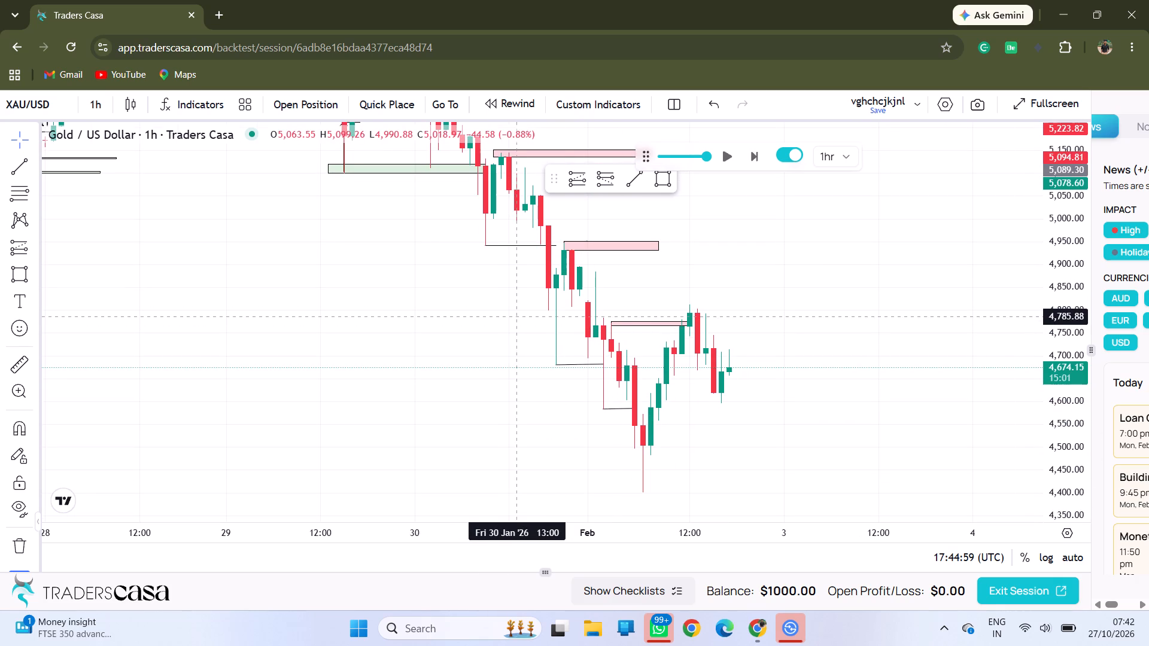
Switch the chart to the 15 minute timeframe.
left_click(103, 102)
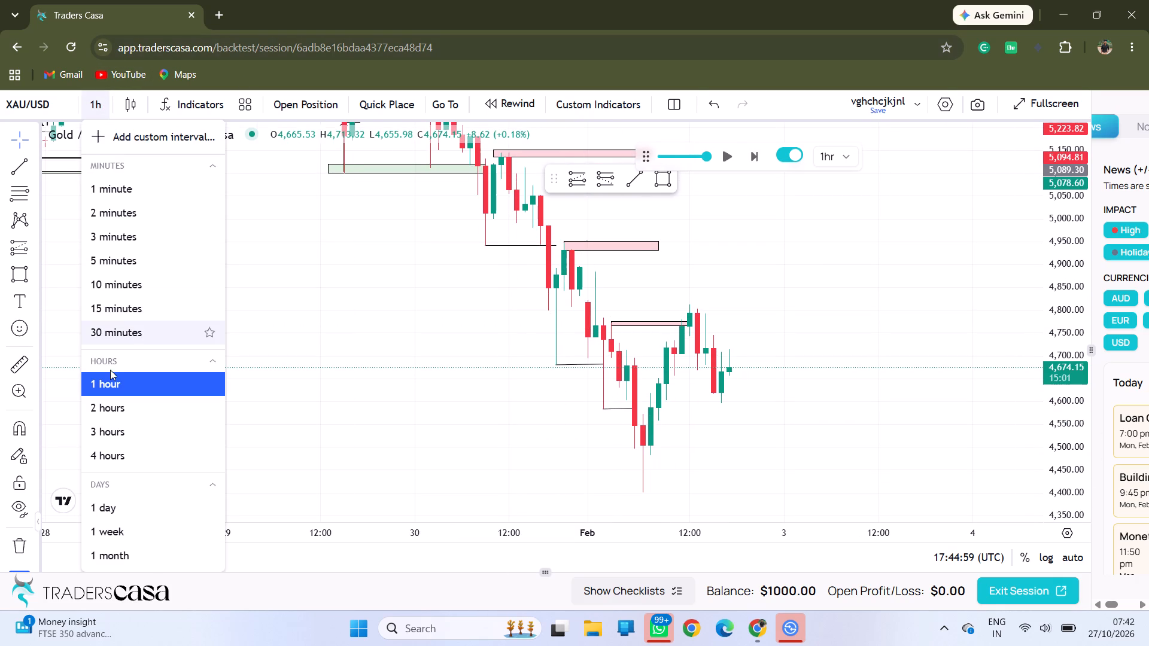
left_click(130, 318)
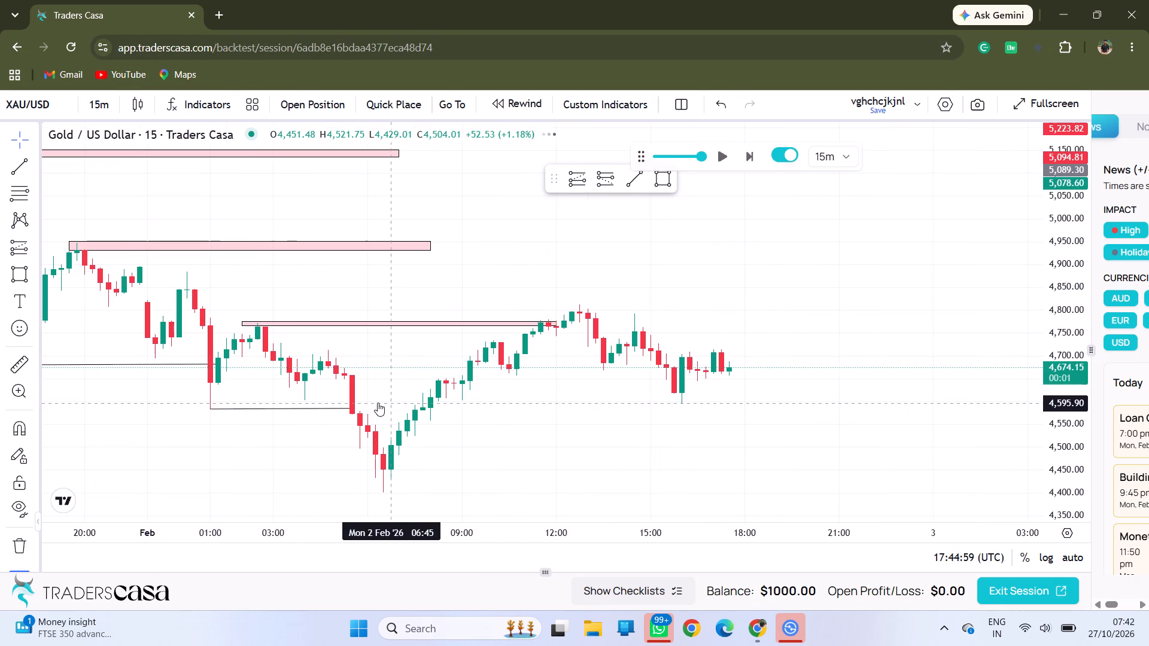
Enlarge the latest pink zone so its lower edge sits at about 4,763 and it starts at about 01:45 on 2 February.
left_click_drag(317, 351, 414, 358)
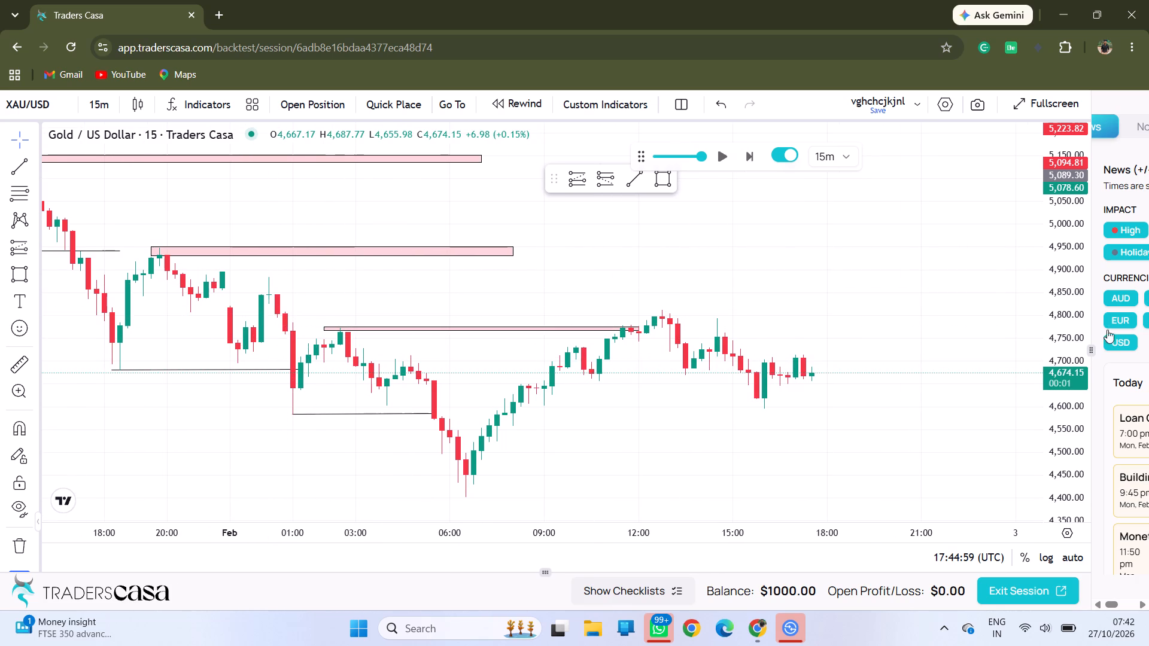
left_click_drag(1077, 407, 1077, 0)
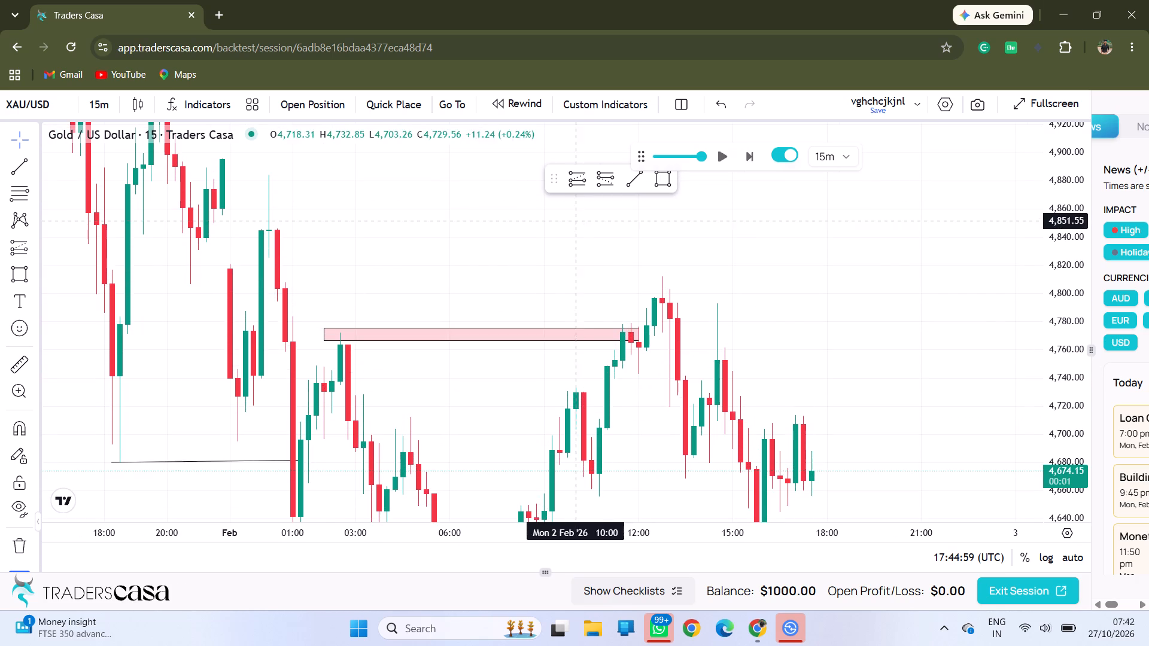
left_click(319, 340)
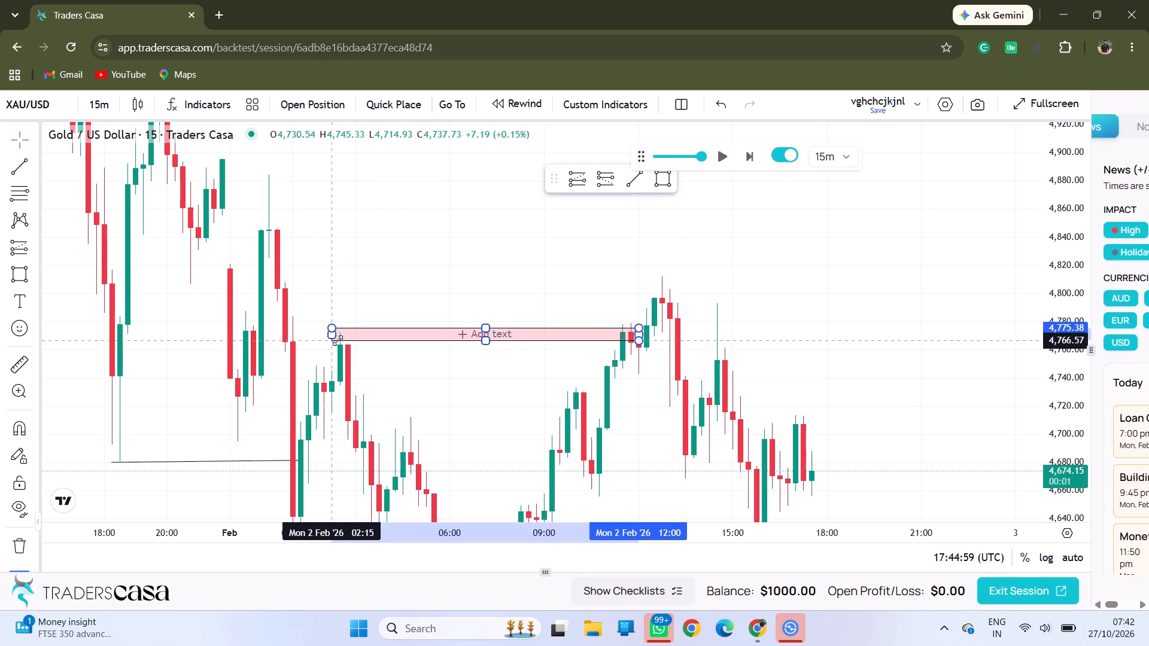
left_click(382, 293)
Switch the chart to the 1 minute timeframe.
left_click_drag(563, 444, 548, 416)
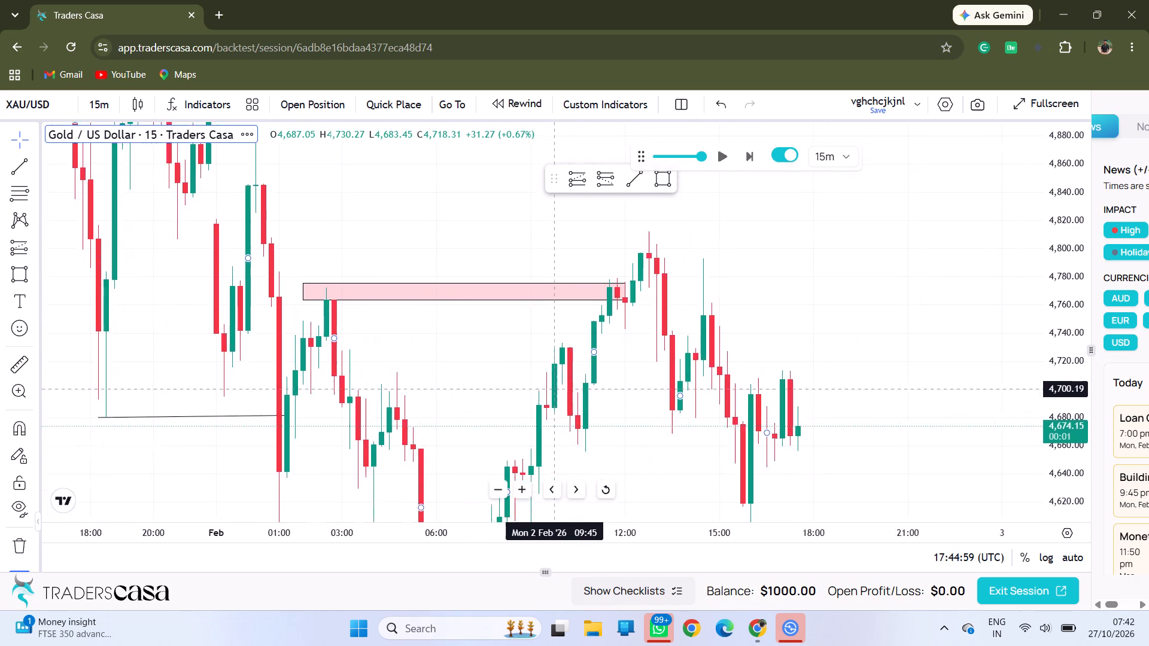
left_click_drag(548, 416, 502, 391)
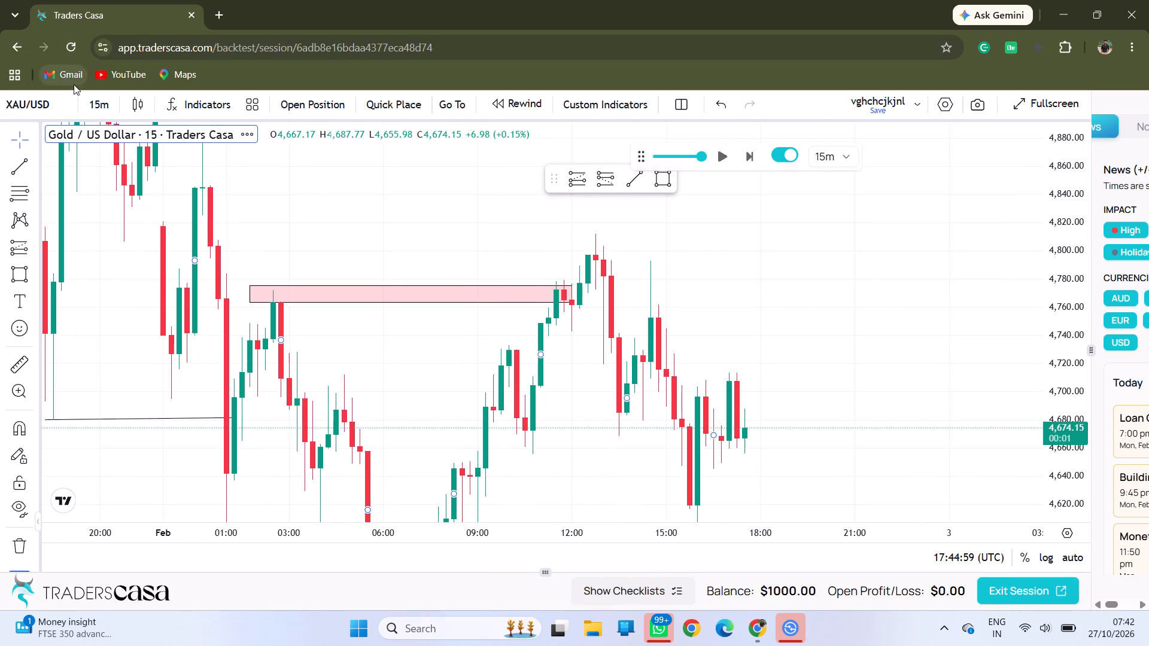
left_click(91, 108)
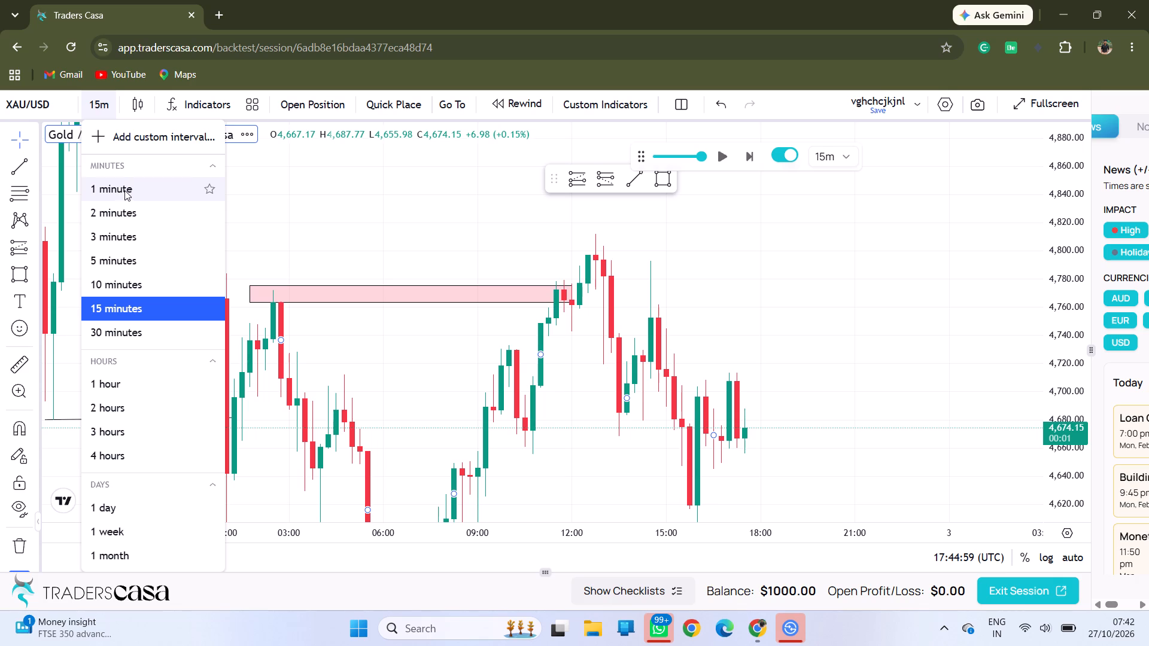
left_click(124, 190)
Examine the 1 minute price action around the enlarged 4,775 to 4,763 zone between about 11:00 and 15:00 on 2 February.
left_click_drag(294, 400, 706, 395)
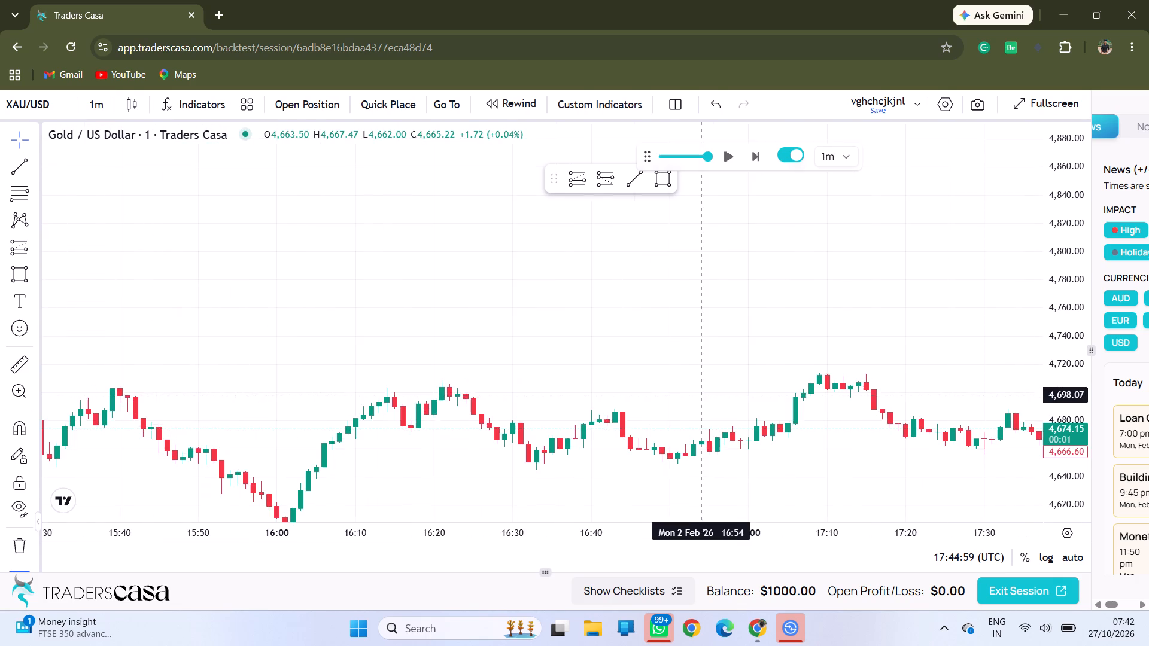
left_click_drag(420, 502, 493, 492)
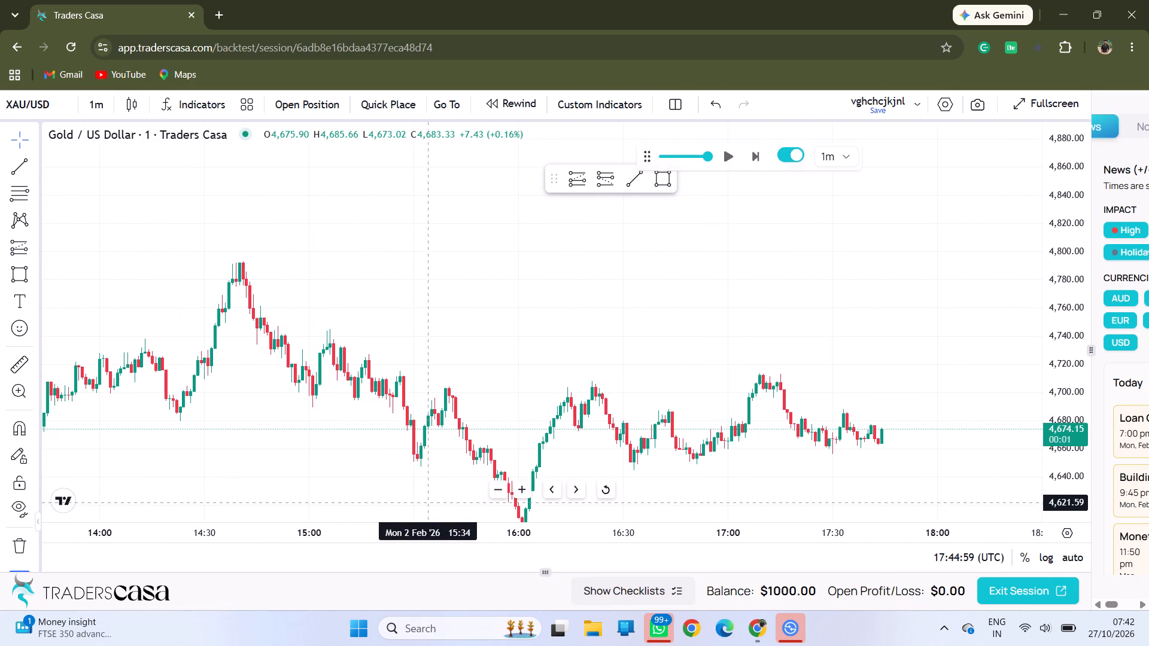
left_click_drag(493, 492, 822, 447)
left_click_drag(396, 437, 664, 430)
left_click_drag(265, 447, 428, 458)
left_click_drag(1063, 445, 1066, 422)
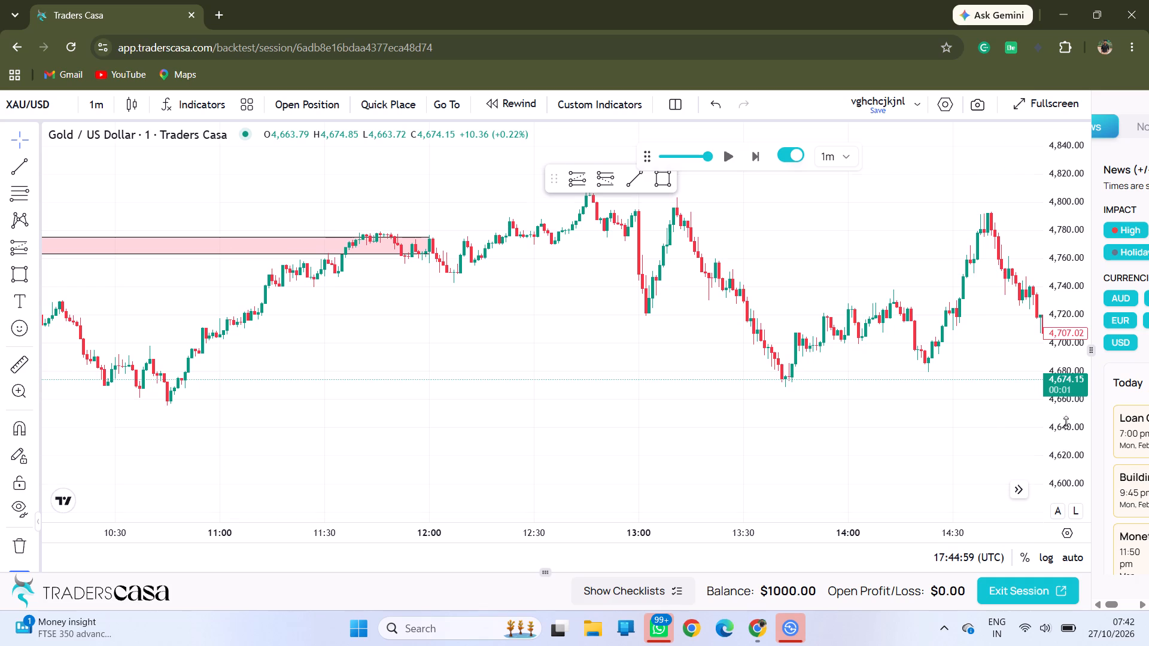
left_click_drag(1066, 422, 1033, 94)
left_click_drag(528, 210, 548, 411)
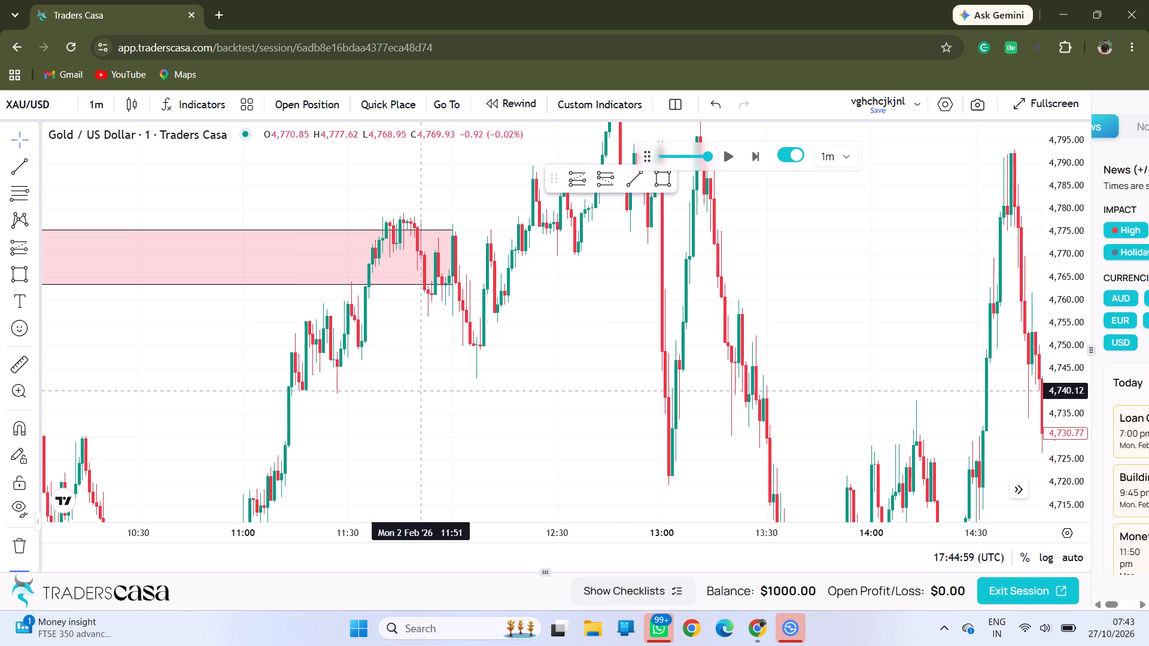
left_click_drag(679, 334, 472, 451)
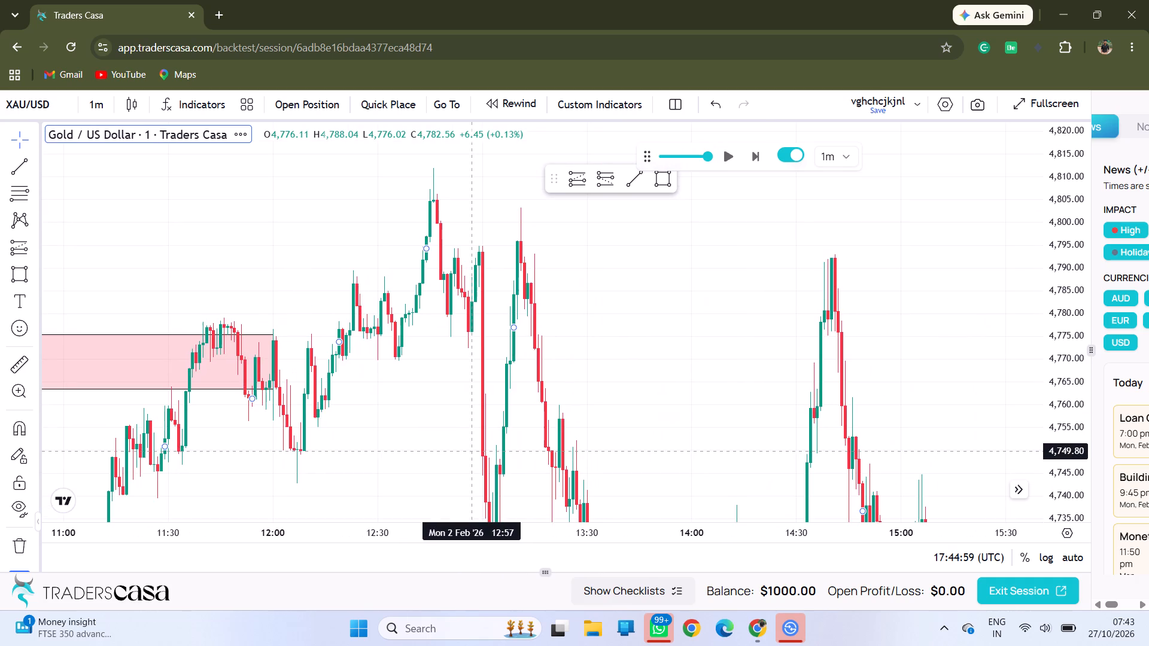
left_click_drag(472, 451, 720, 335)
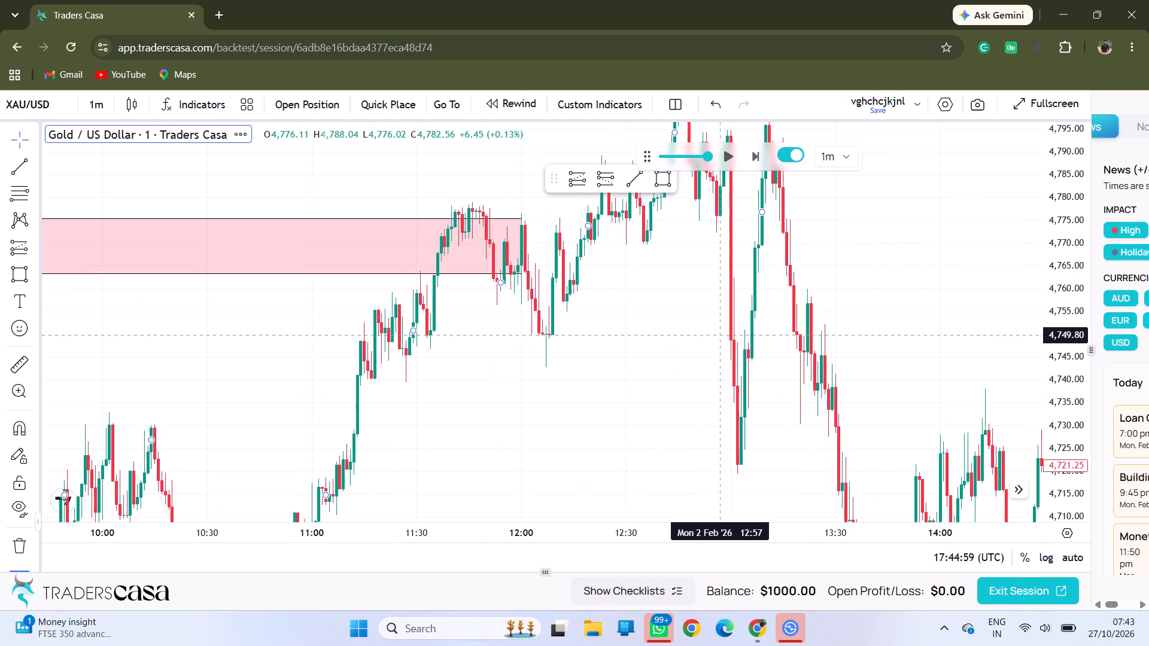
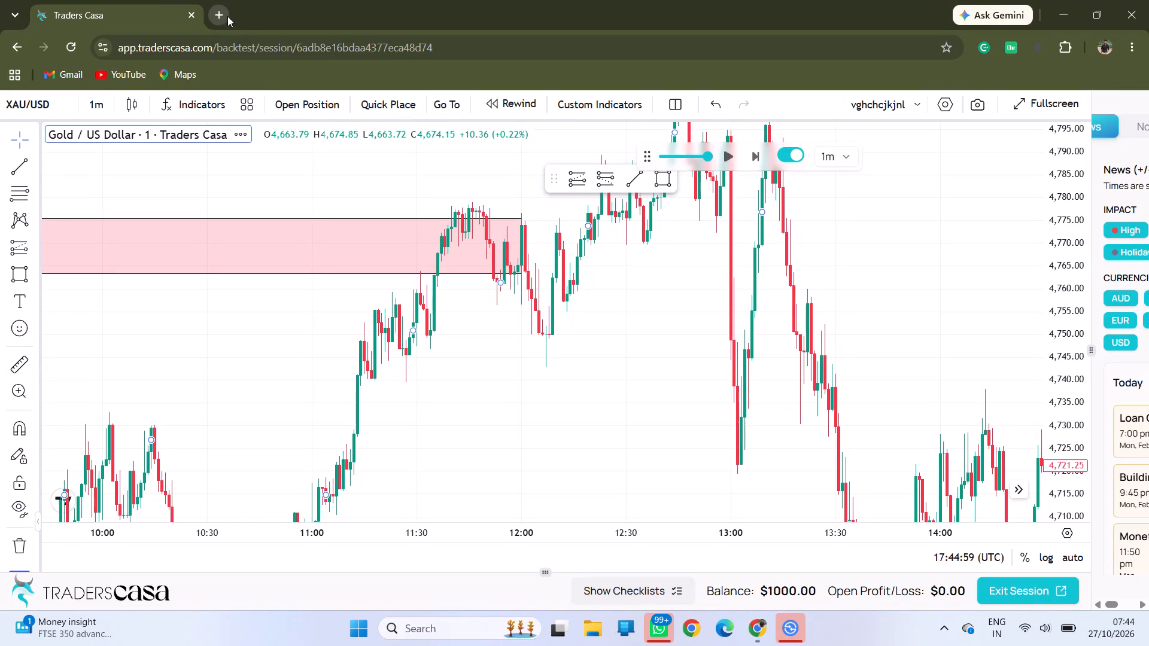
Search Google for tradingview in a new browser tab.
left_click(220, 20)
type("trad")
type("ing")
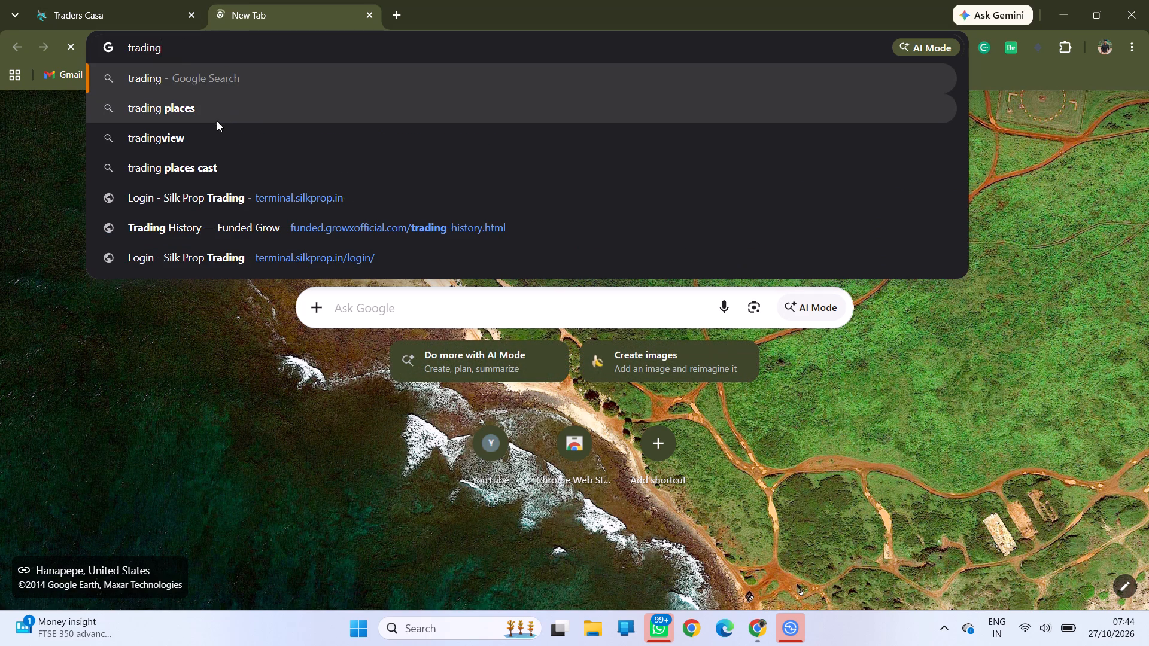
left_click(203, 138)
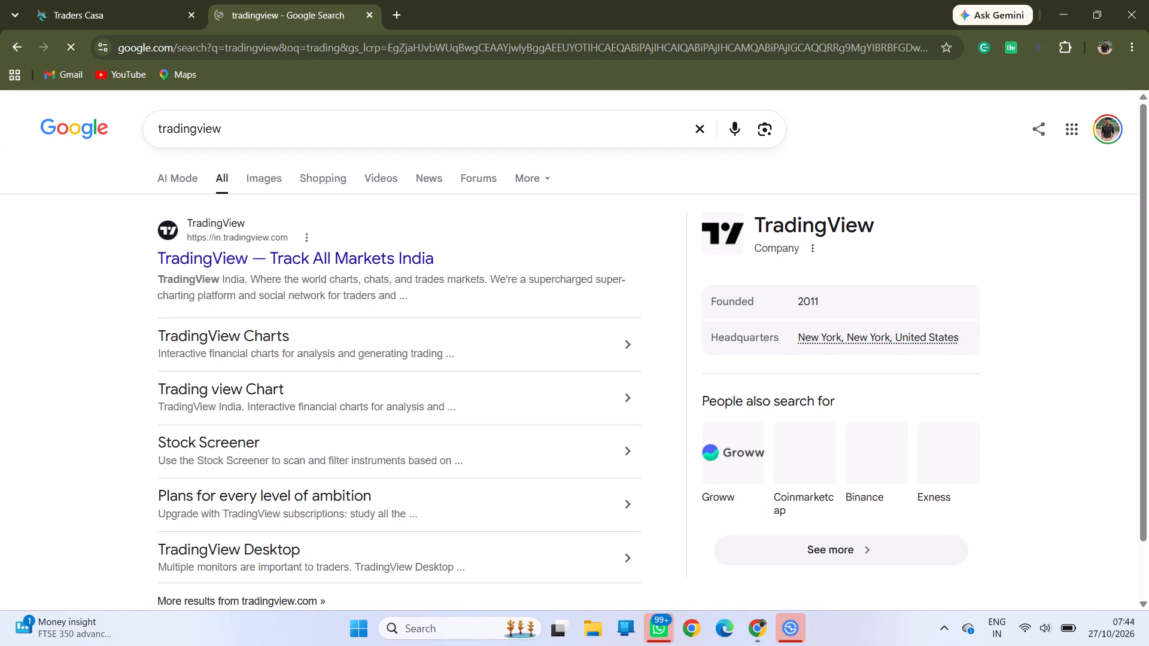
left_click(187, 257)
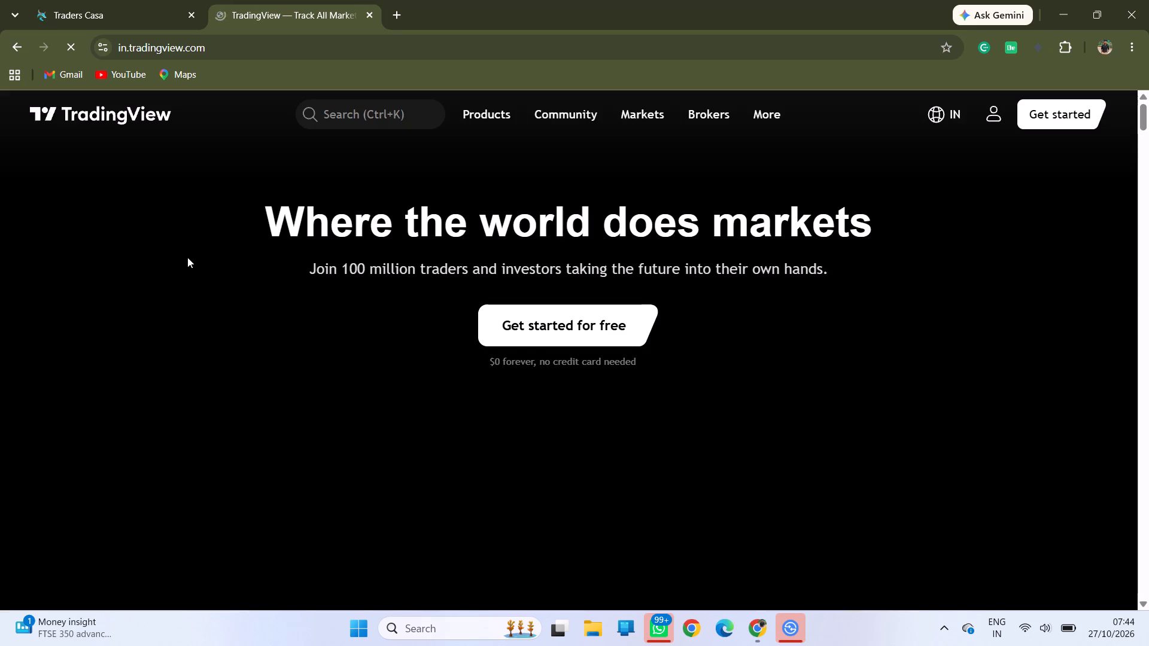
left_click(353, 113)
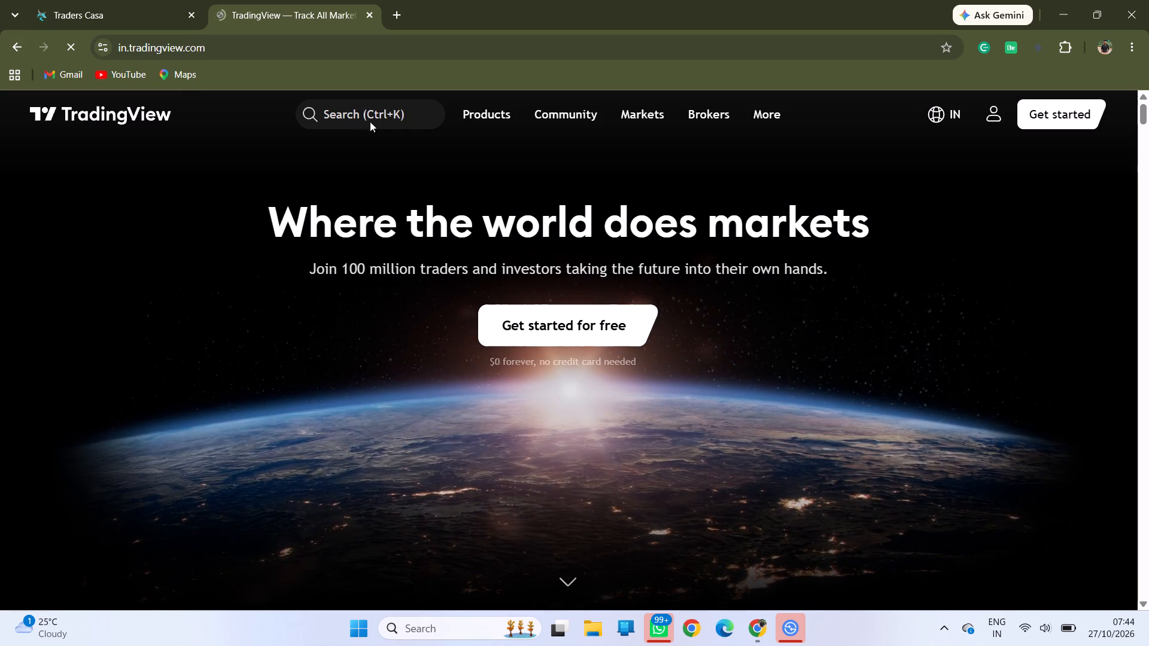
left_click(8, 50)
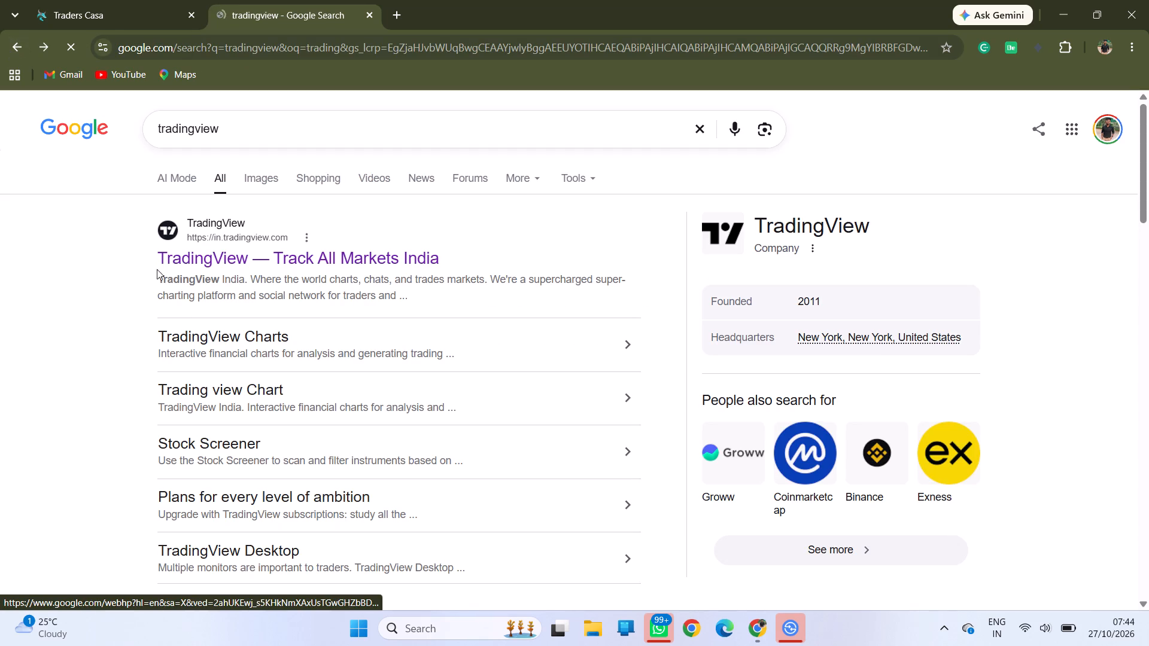
Open TradingView Charts from the search results.
left_click(200, 337)
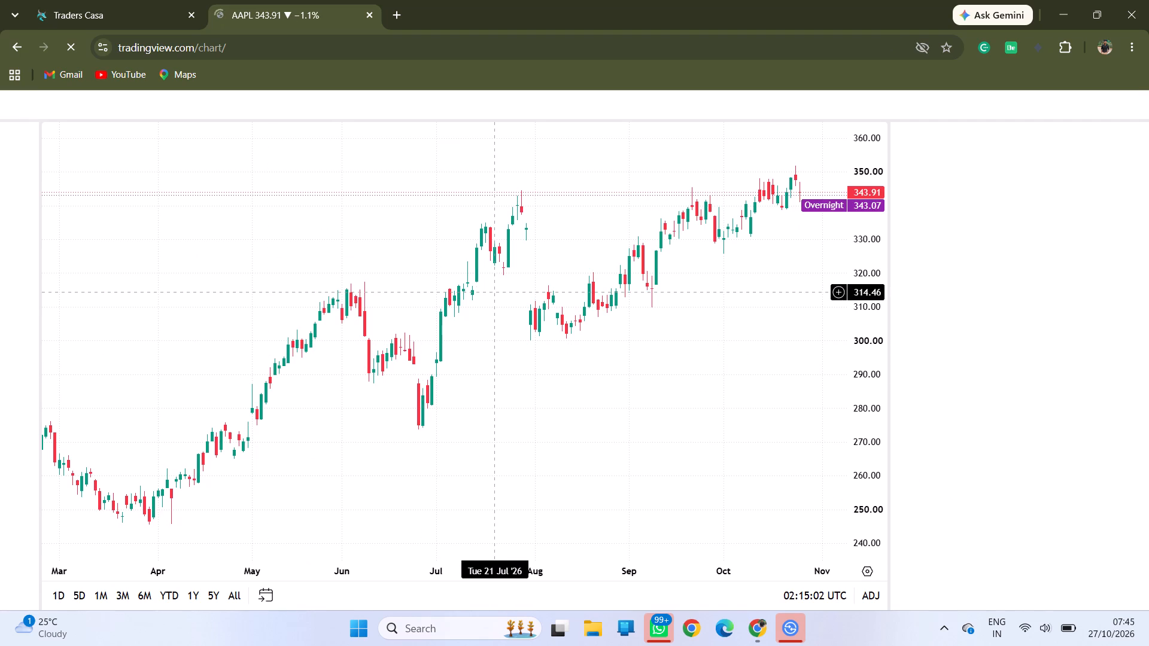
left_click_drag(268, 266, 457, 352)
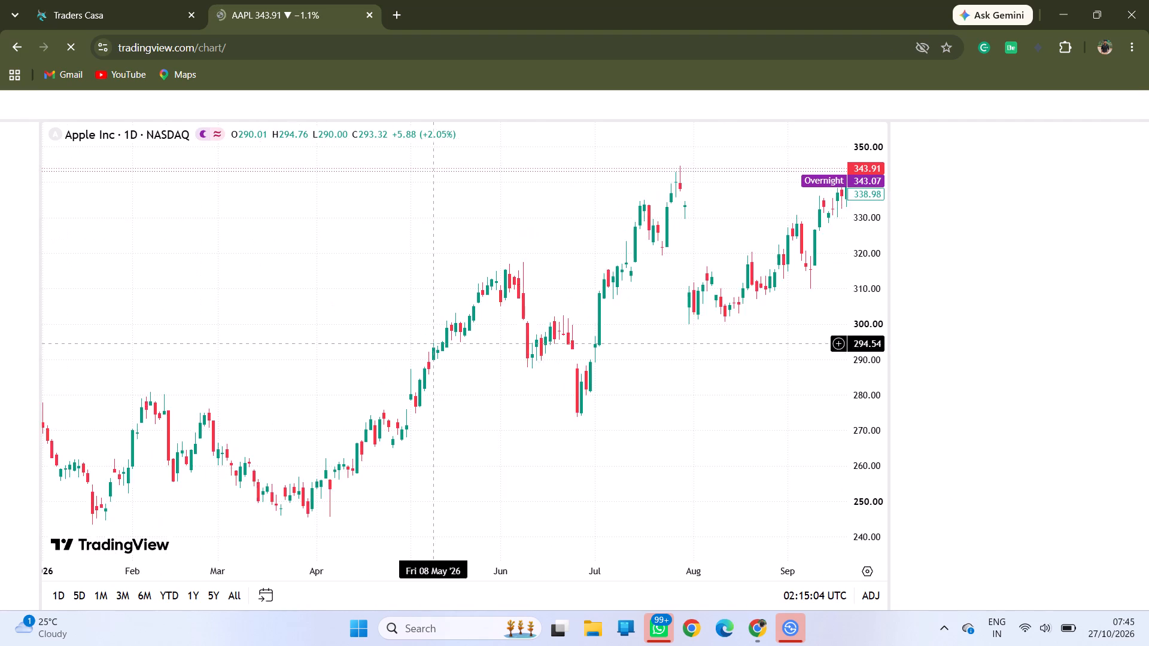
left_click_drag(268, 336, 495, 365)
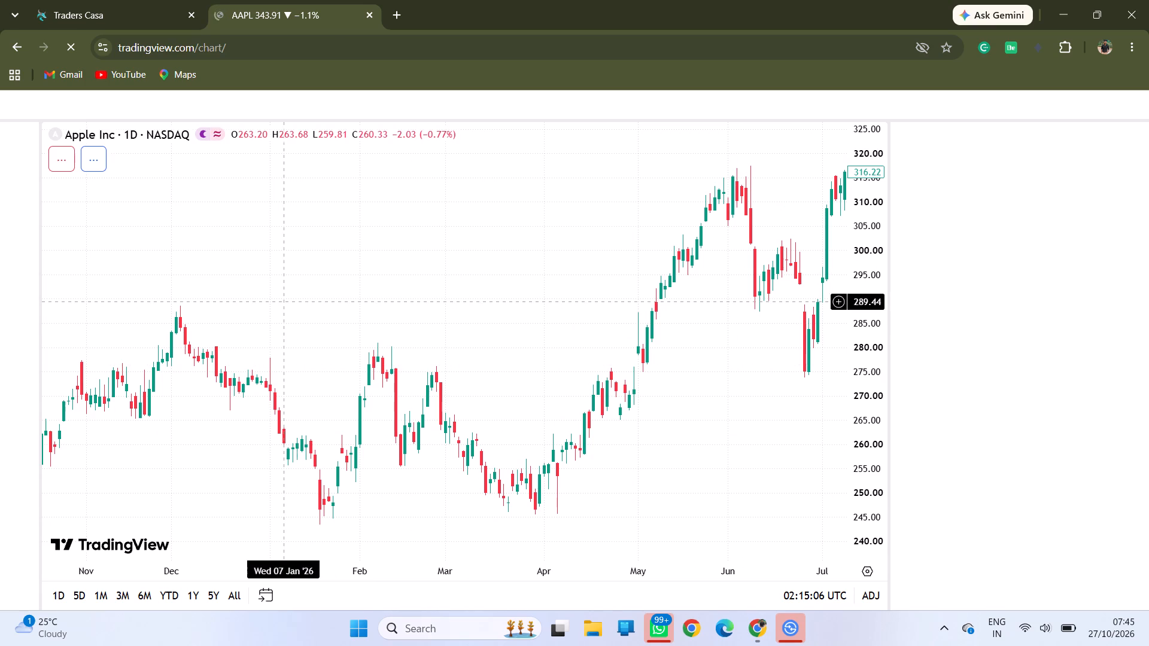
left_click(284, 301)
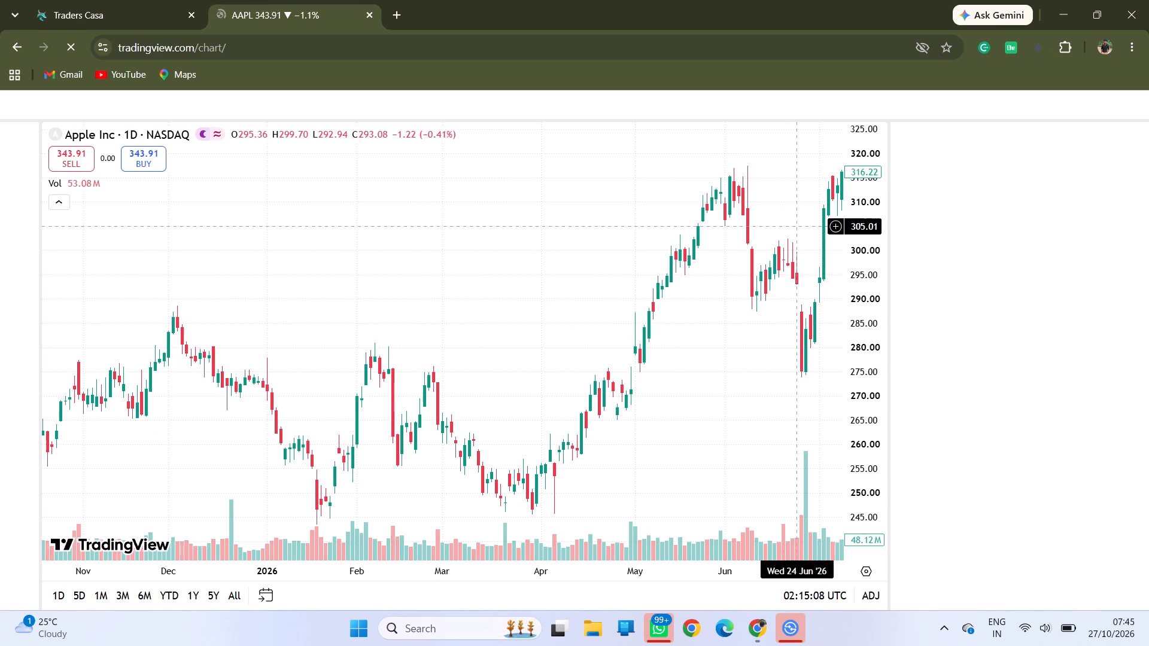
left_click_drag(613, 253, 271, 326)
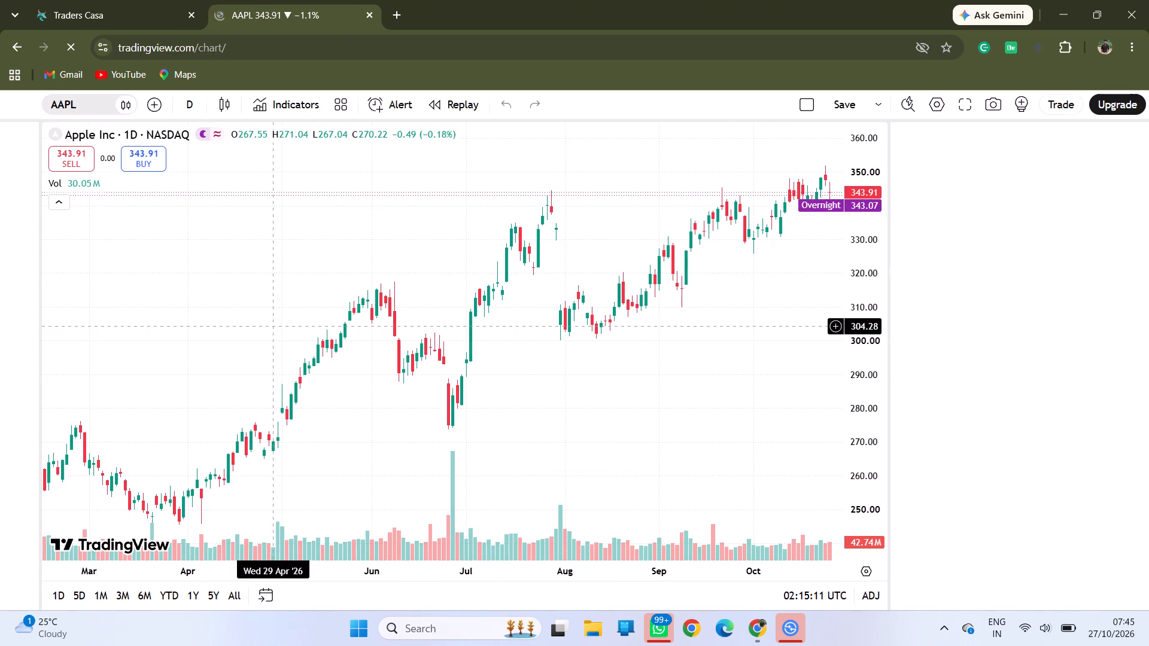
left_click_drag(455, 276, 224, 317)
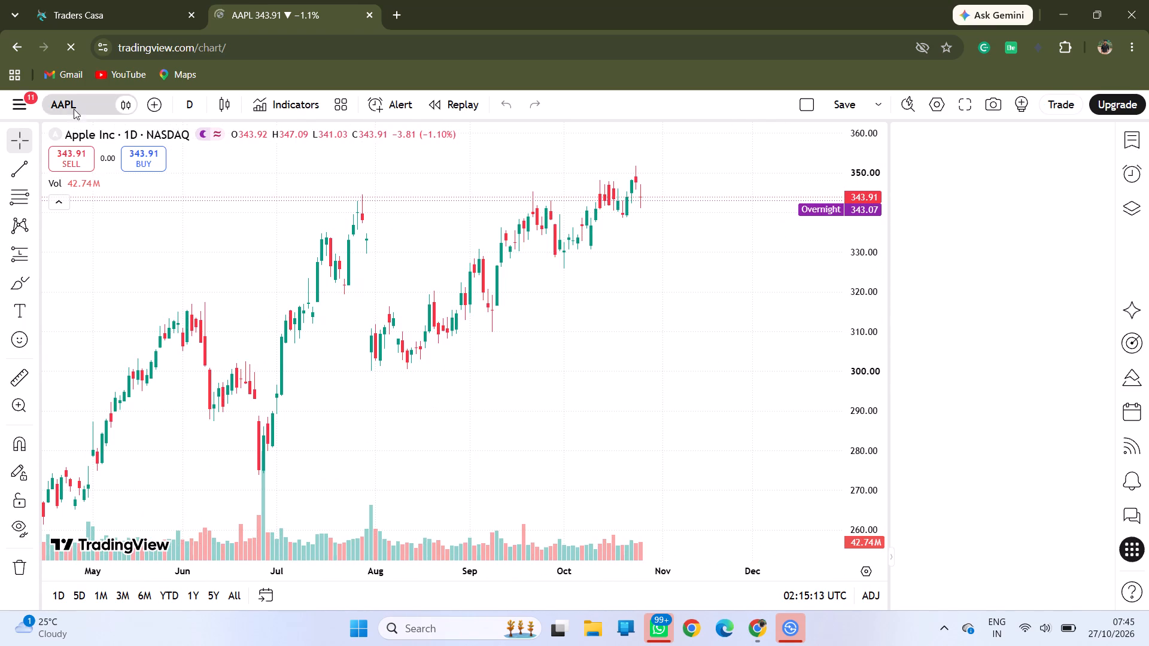
Replace the AAPL symbol by searching for XAUUSD and loading TVC's GOLD commodity CFD, dismissing the chart hint and Google sign-in prompt.
left_click(72, 107)
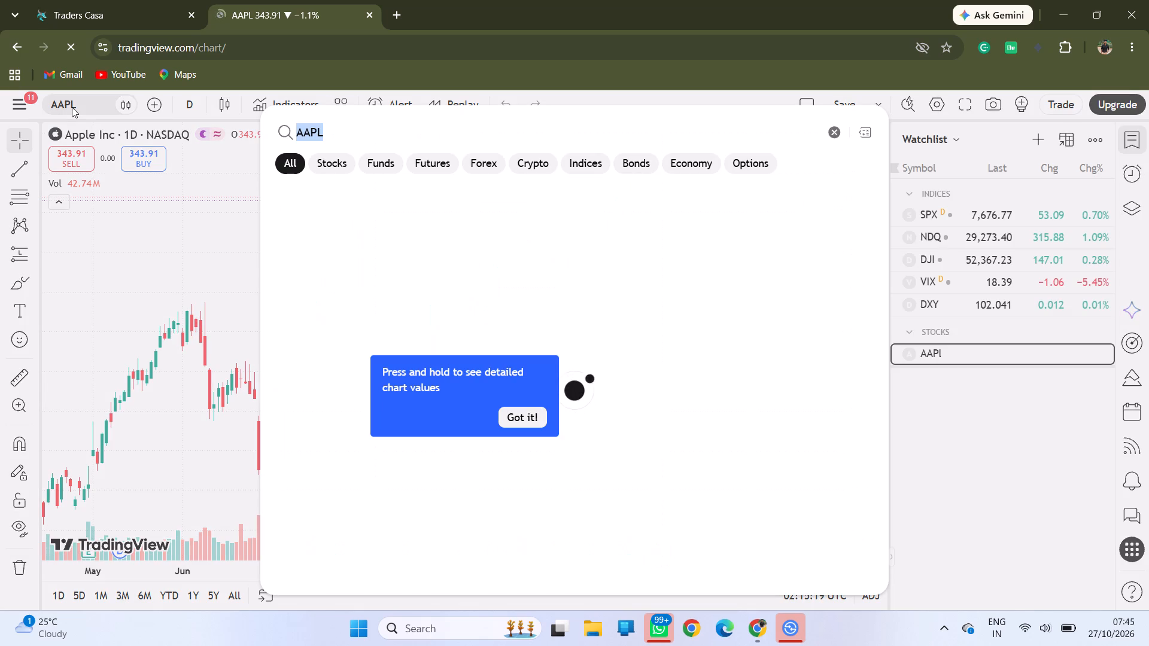
key("BackSpace")
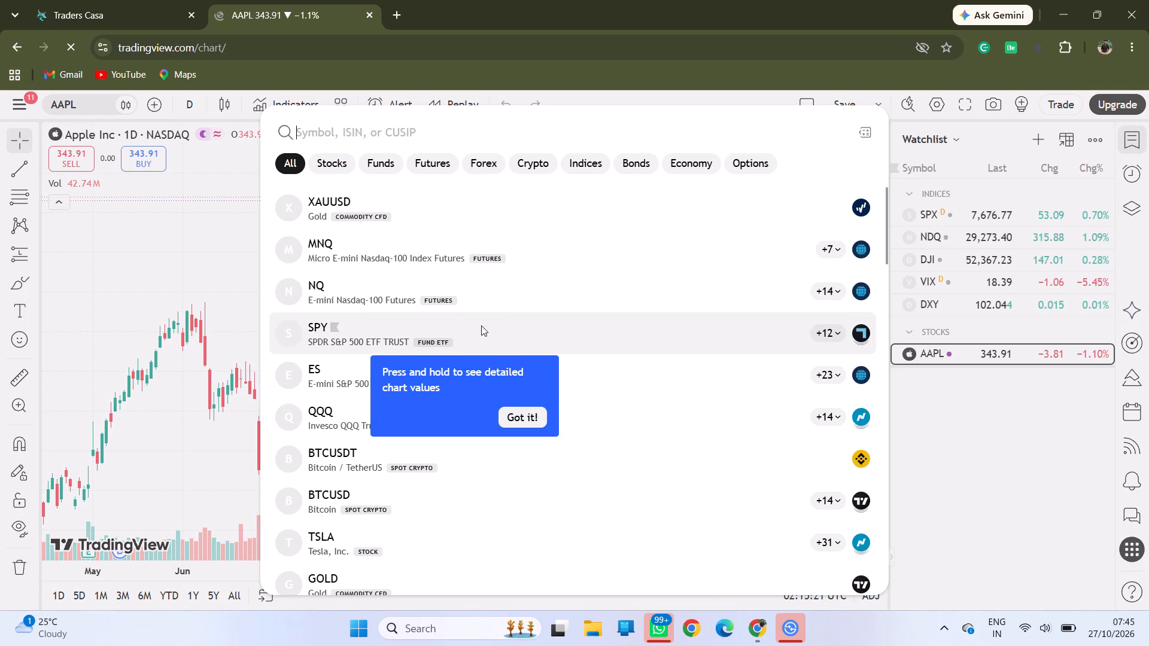
left_click(537, 423)
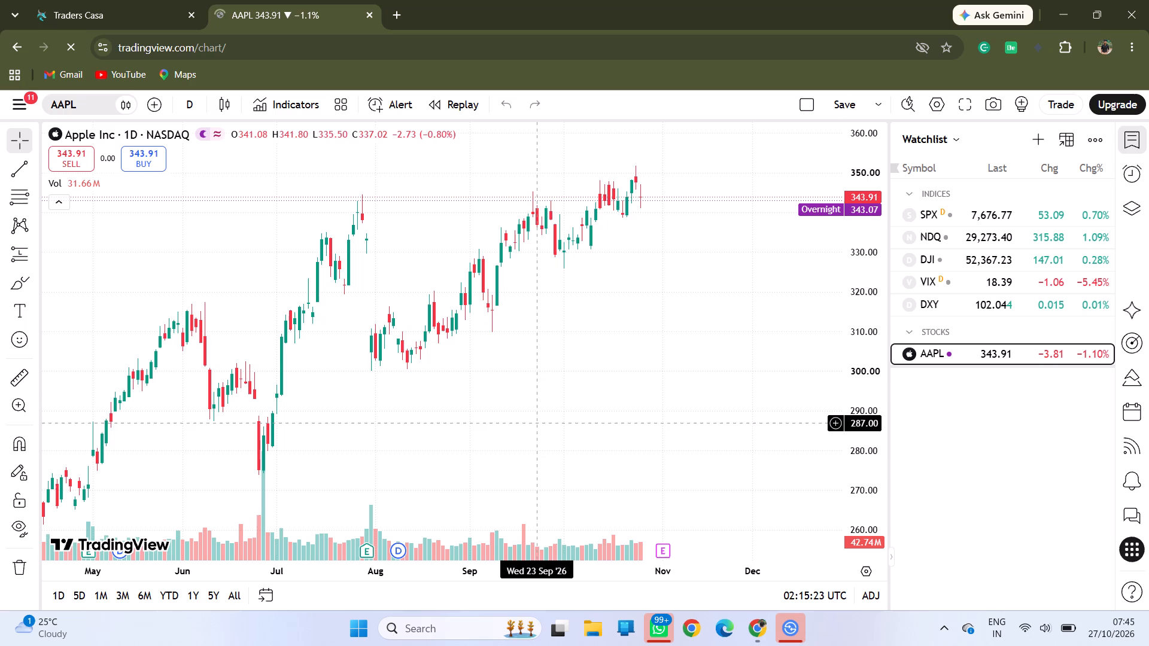
left_click(96, 106)
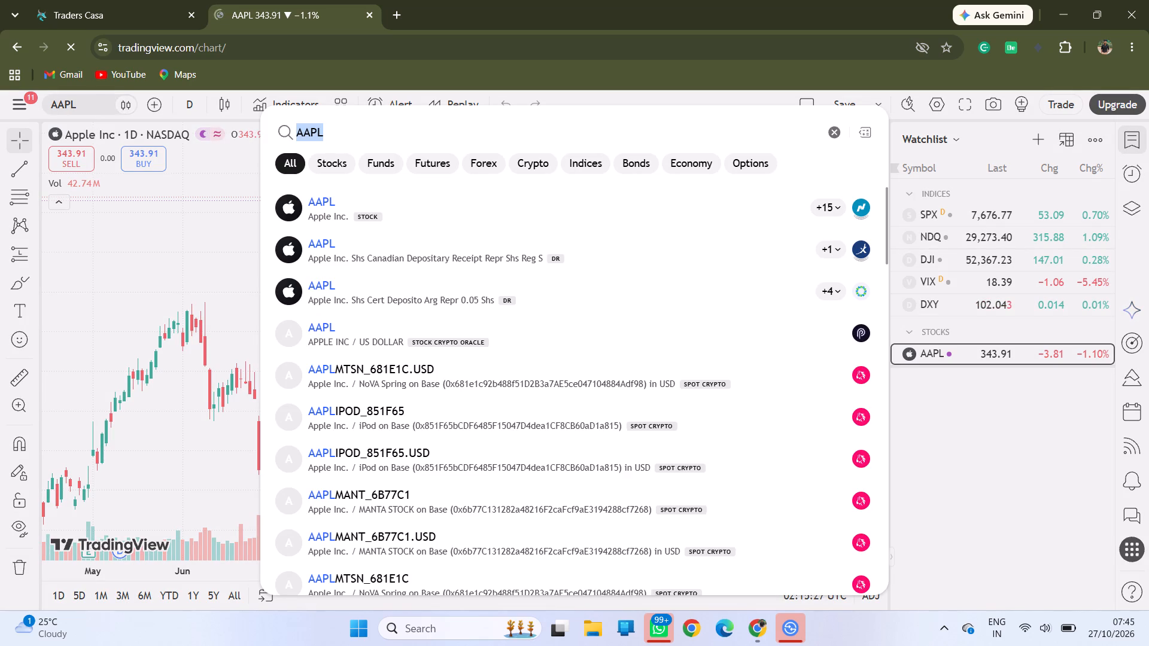
key("BackSpace")
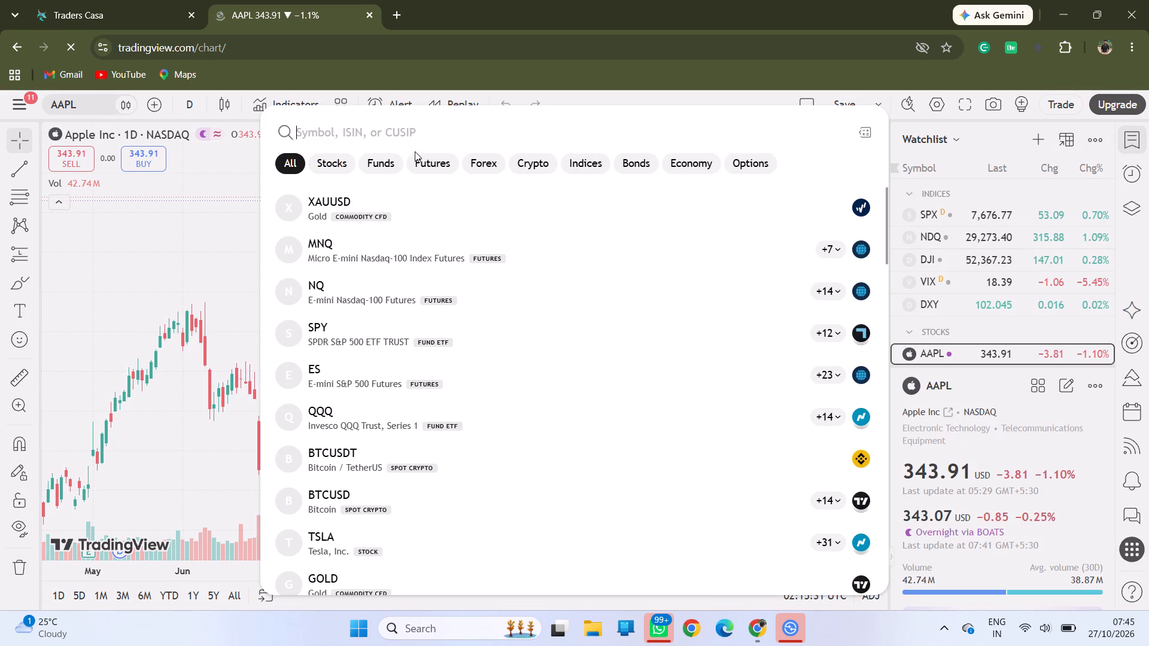
left_click(395, 130)
type("xa")
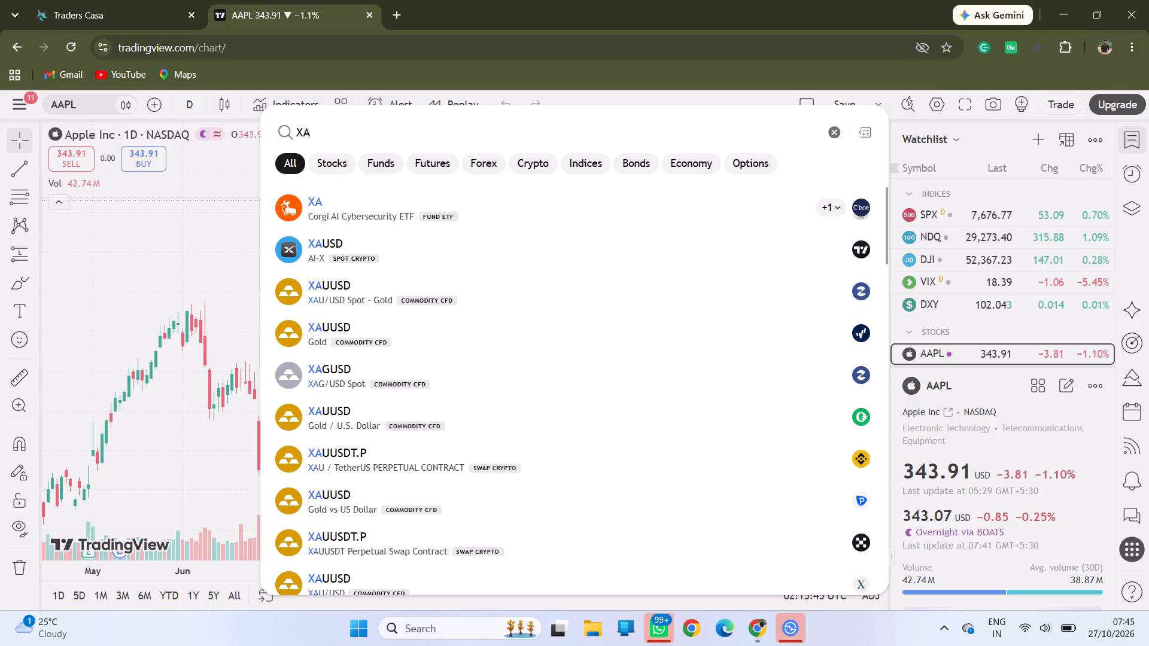
type("uusd")
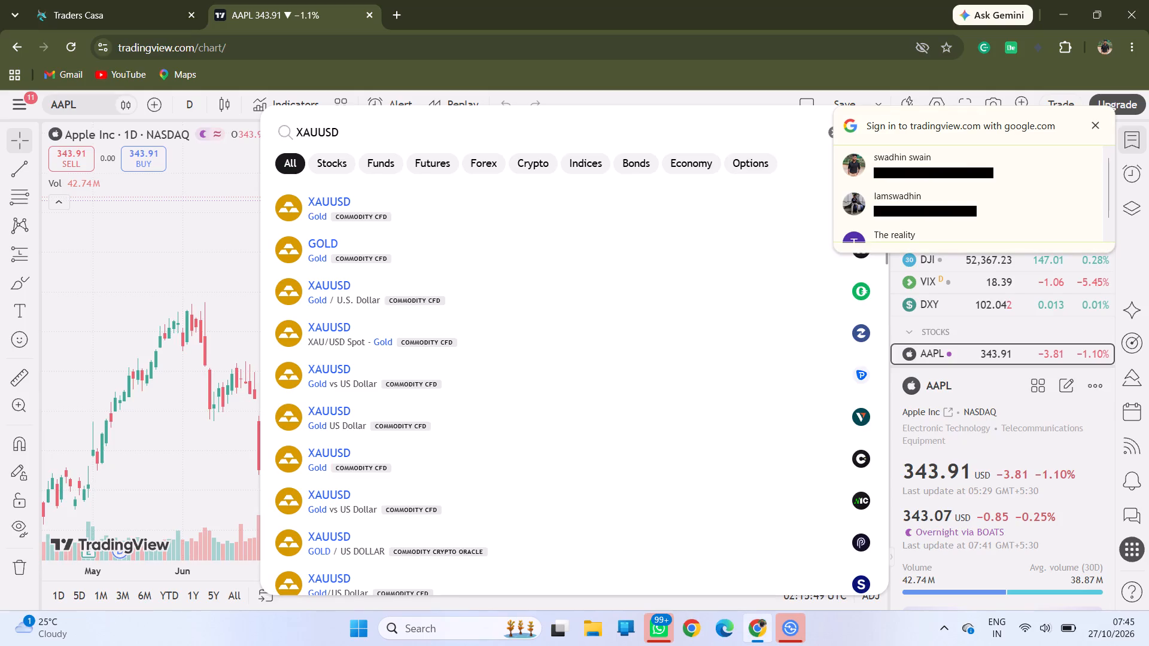
left_click(1098, 127)
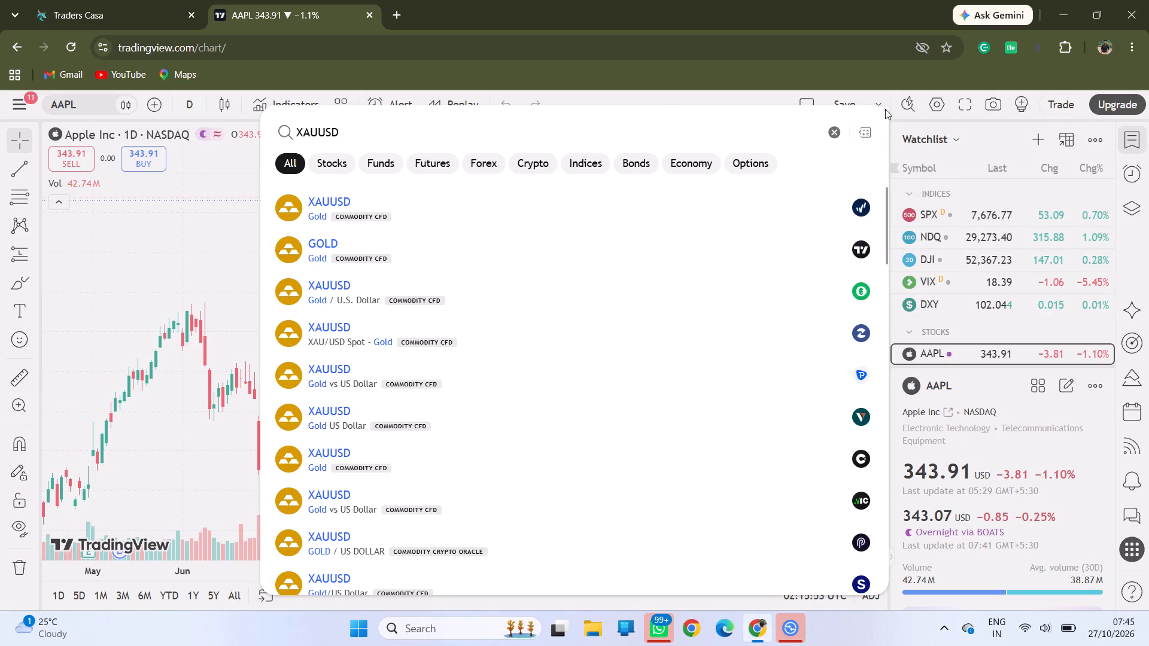
left_click(829, 136)
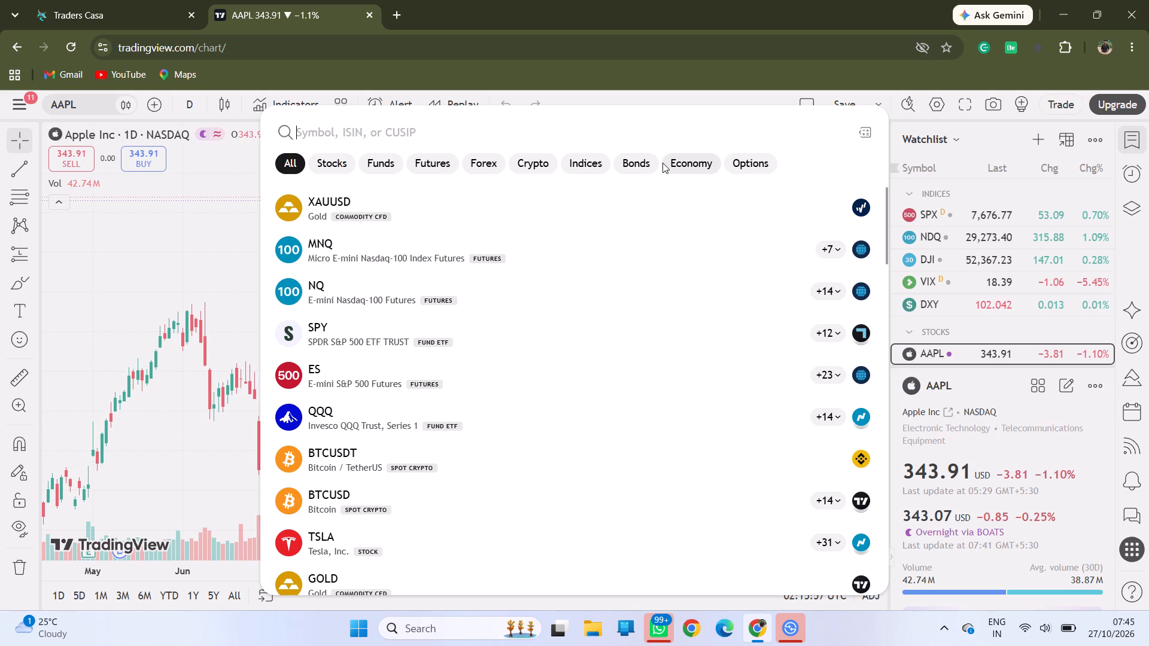
left_click(460, 126)
type("xauusd")
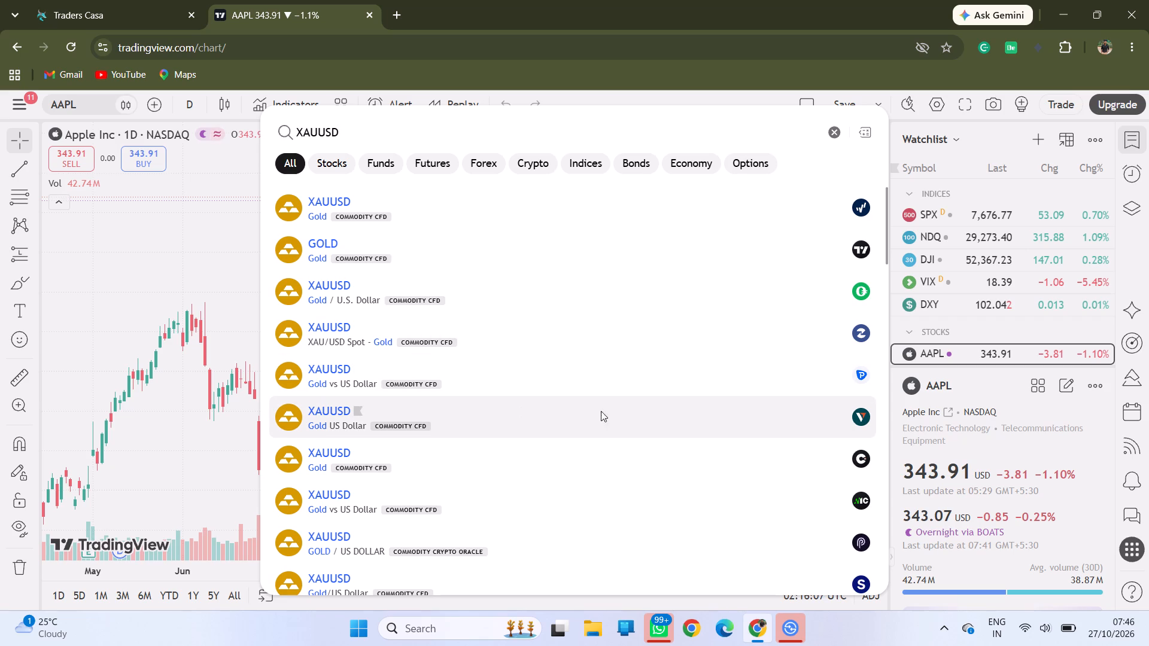
left_click(606, 250)
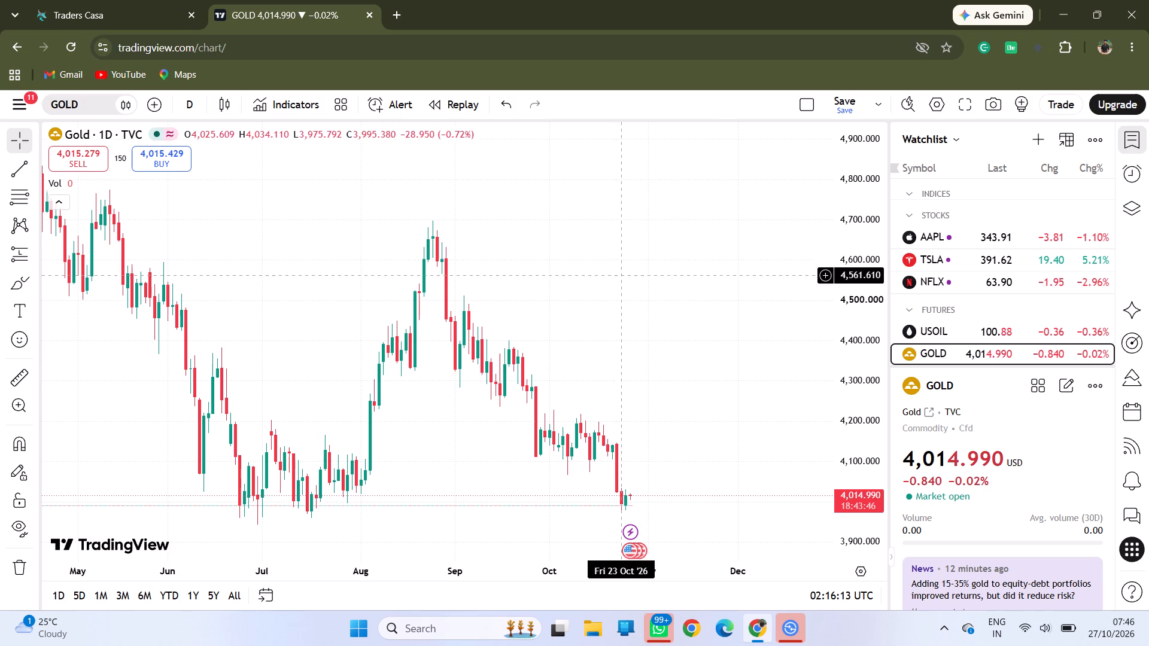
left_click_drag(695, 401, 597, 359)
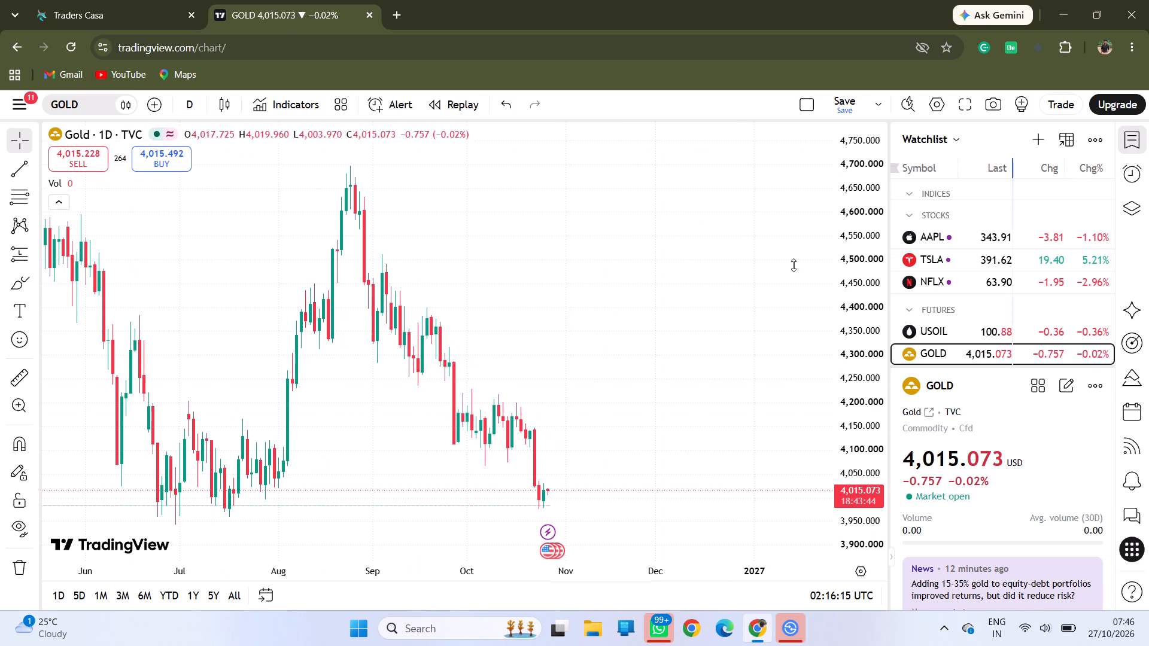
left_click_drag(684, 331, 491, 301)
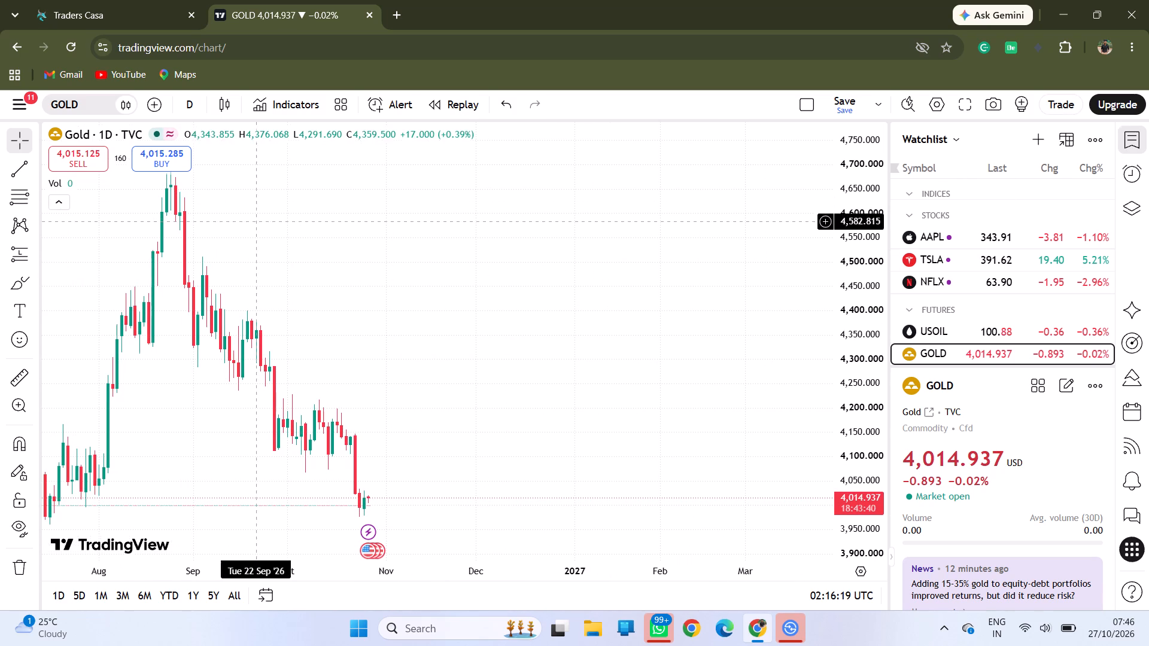
Open the TradingView log-in page.
left_click(12, 97)
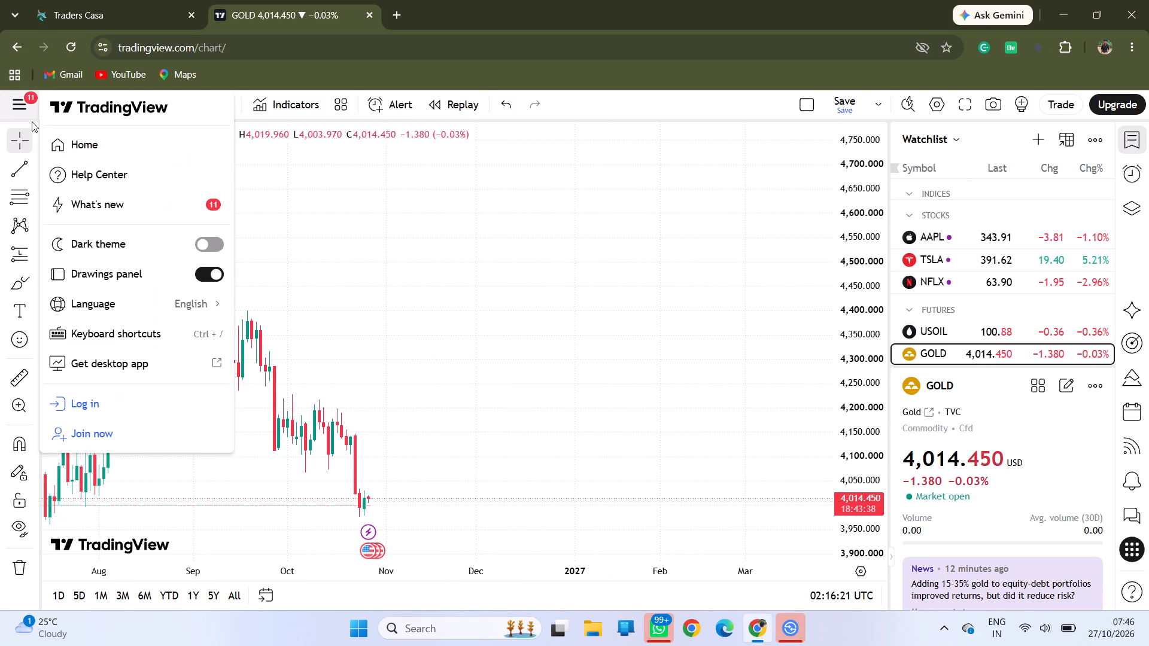
left_click(135, 398)
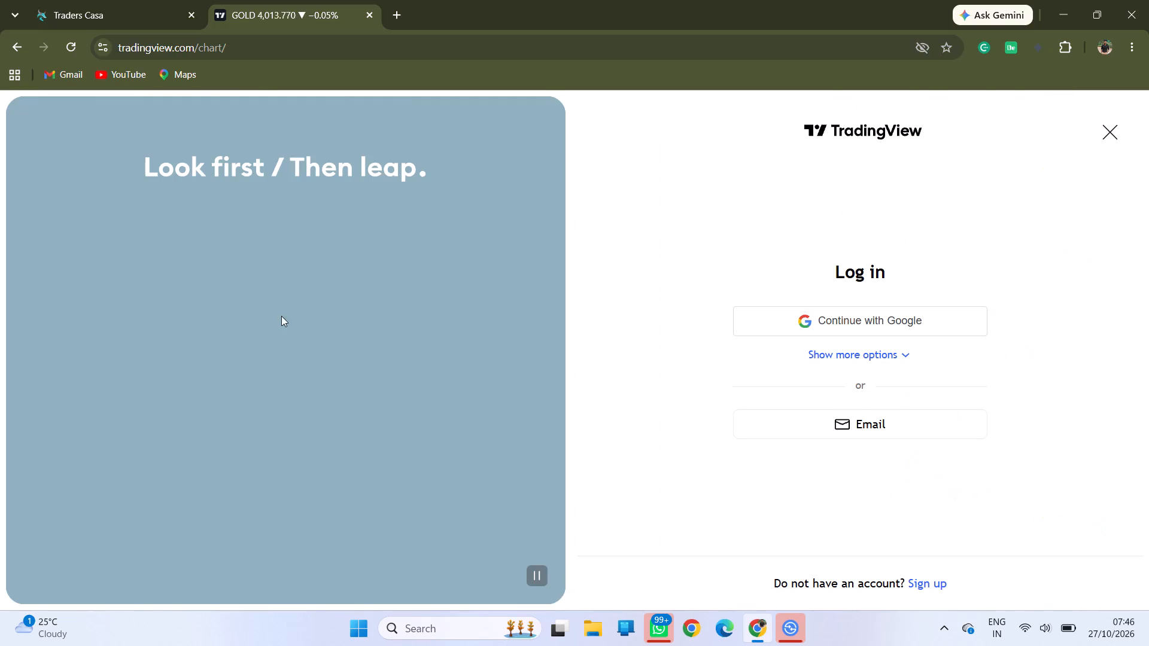
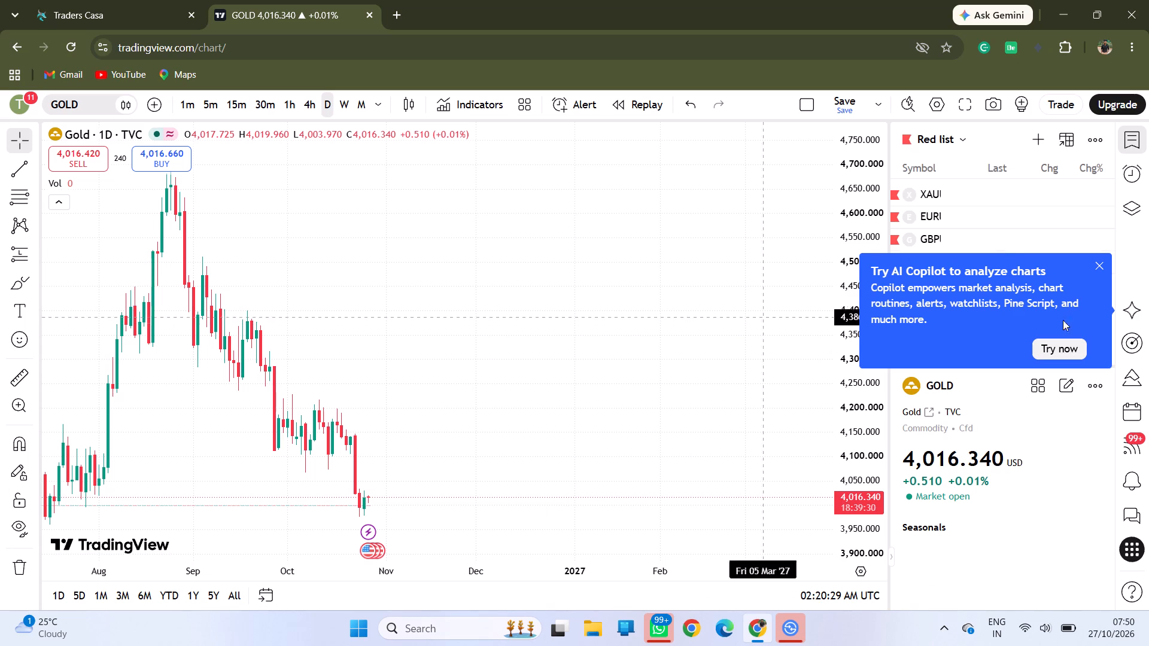
Dismiss the AI Copilot promotion and load XAUUSD from the Red list watchlist into the chart.
left_click(1095, 264)
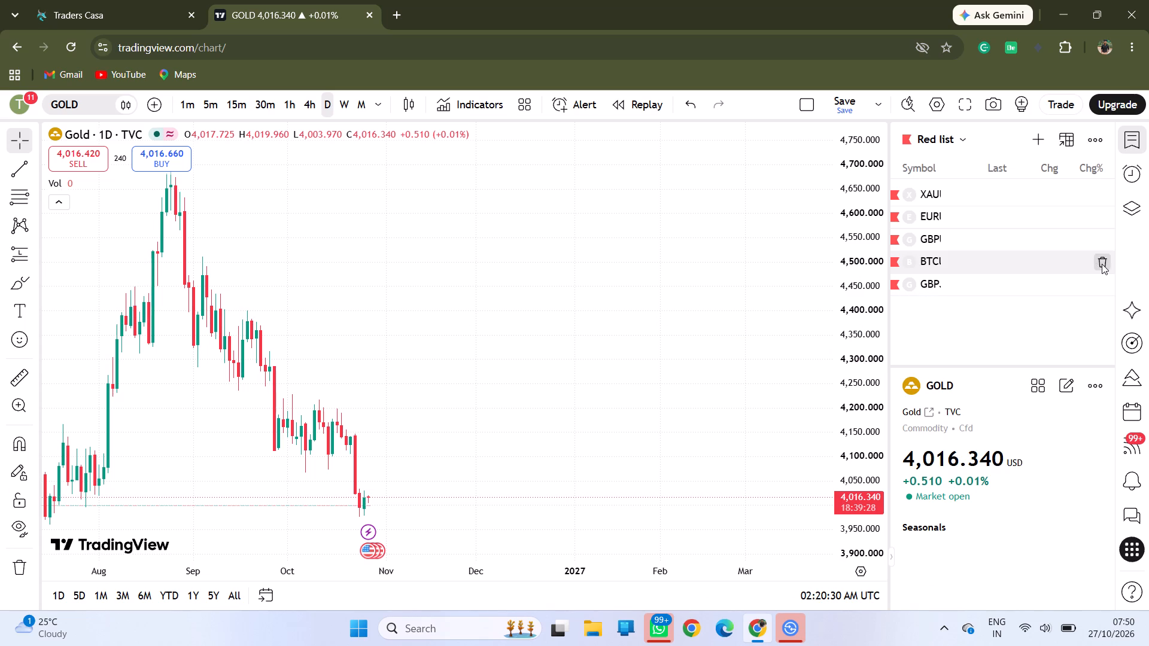
left_click(1003, 194)
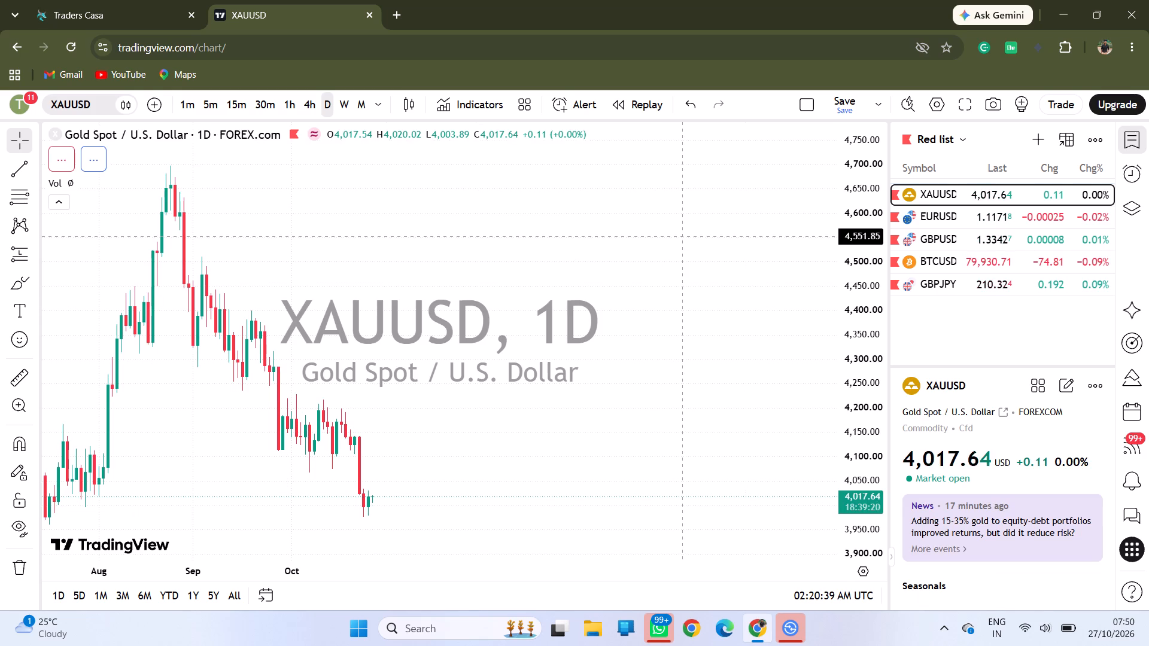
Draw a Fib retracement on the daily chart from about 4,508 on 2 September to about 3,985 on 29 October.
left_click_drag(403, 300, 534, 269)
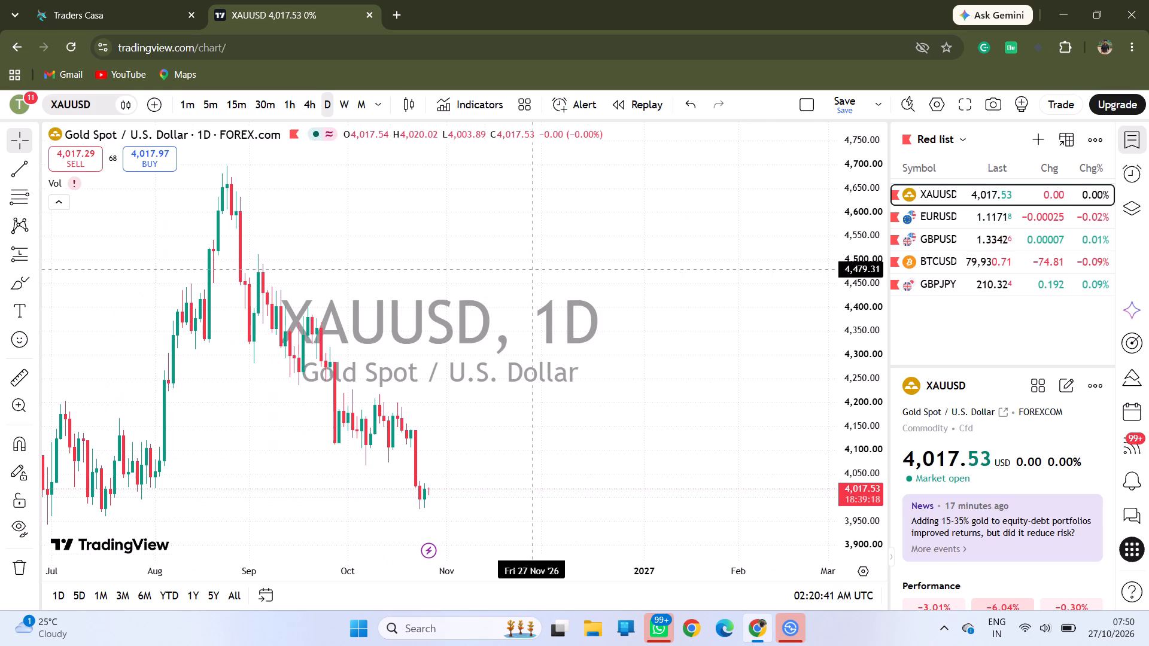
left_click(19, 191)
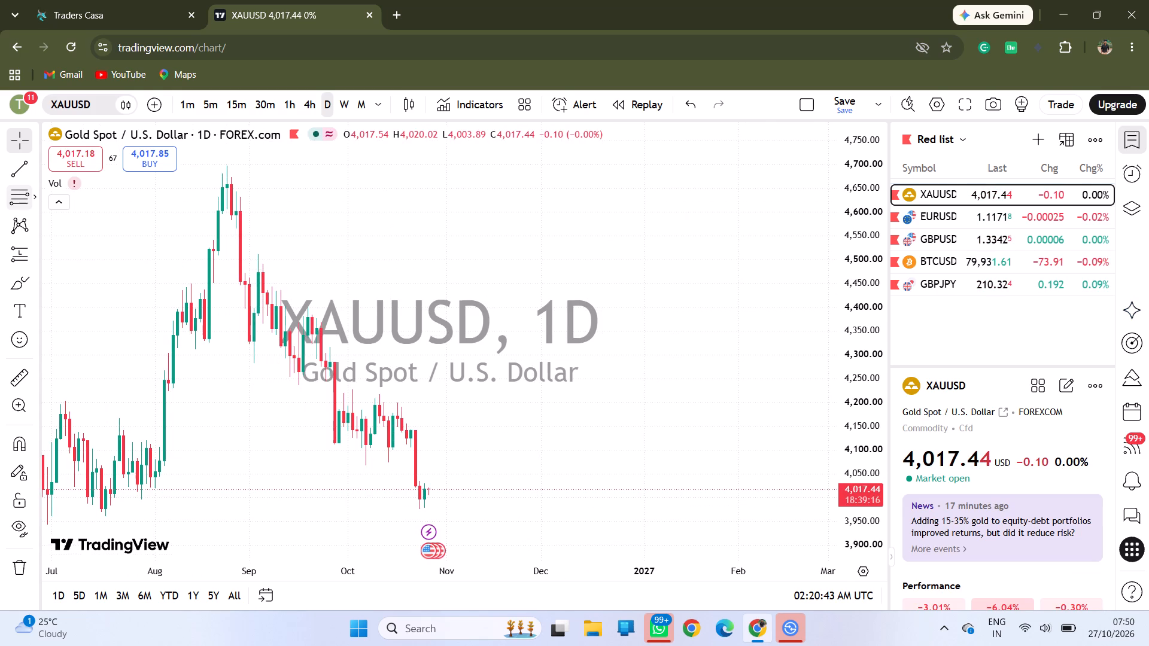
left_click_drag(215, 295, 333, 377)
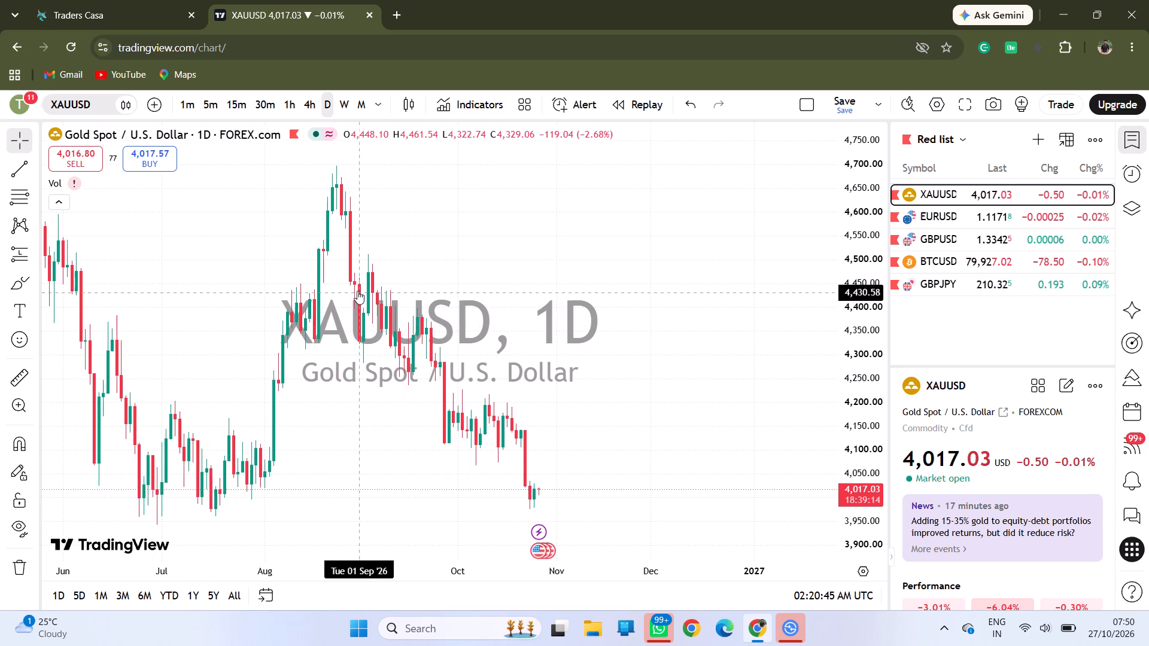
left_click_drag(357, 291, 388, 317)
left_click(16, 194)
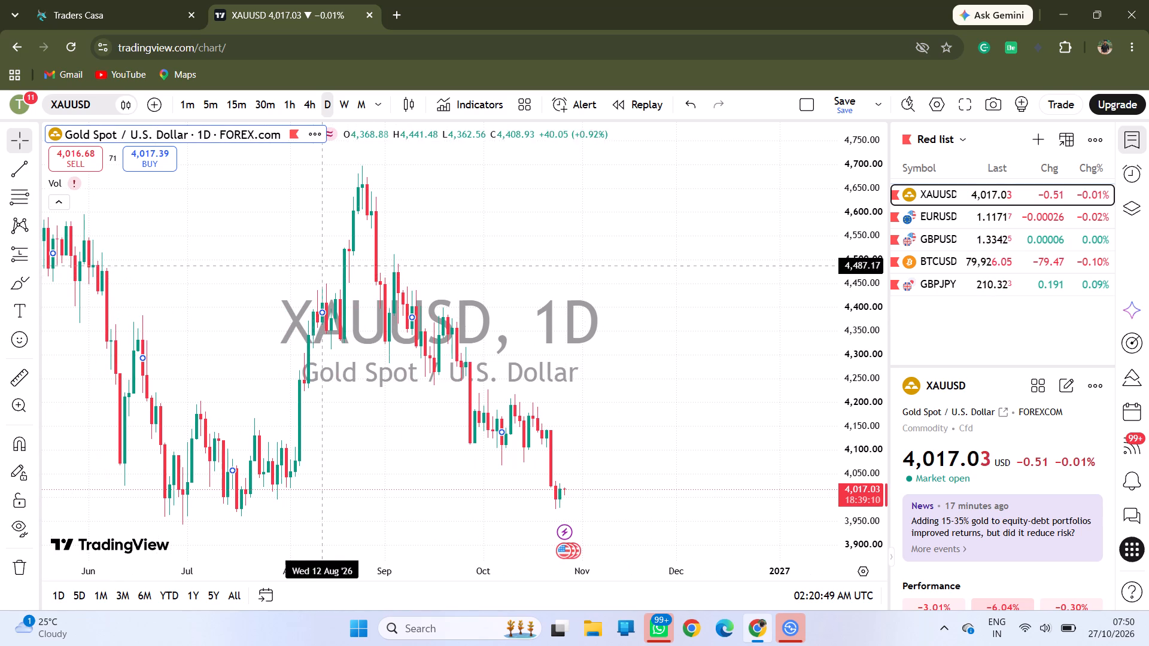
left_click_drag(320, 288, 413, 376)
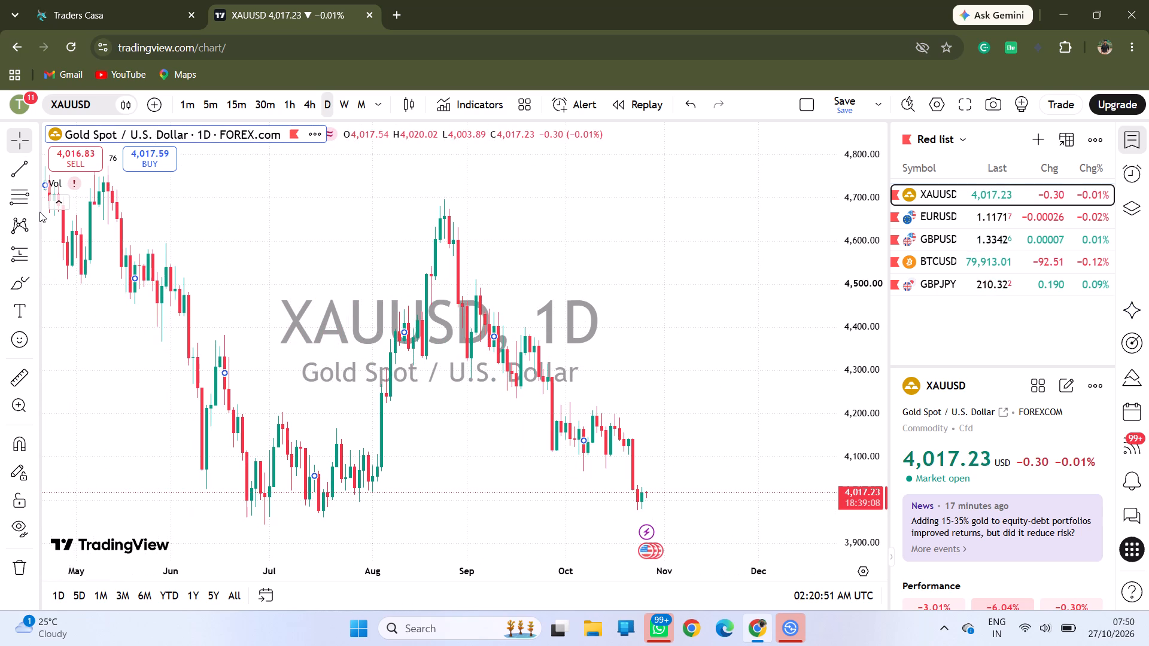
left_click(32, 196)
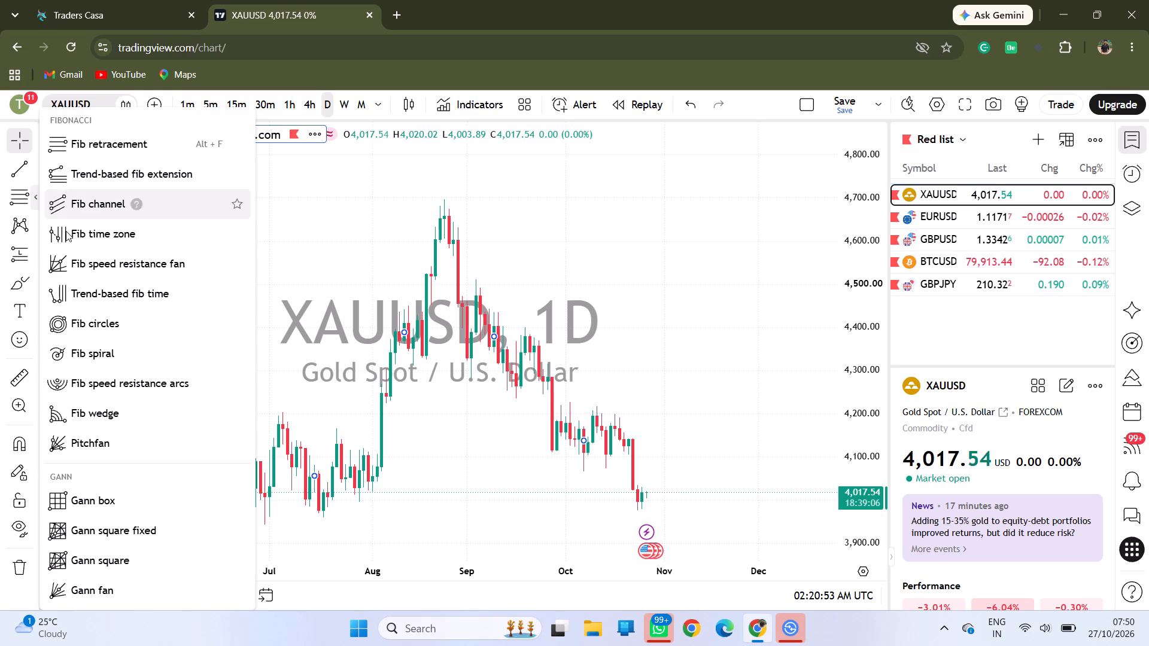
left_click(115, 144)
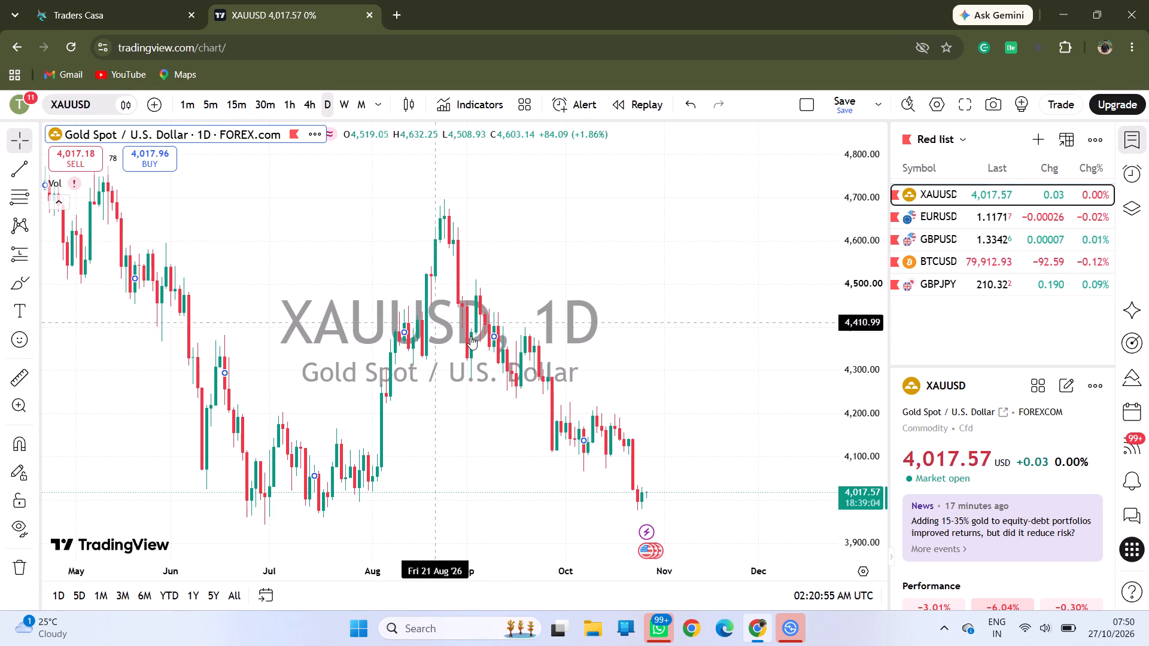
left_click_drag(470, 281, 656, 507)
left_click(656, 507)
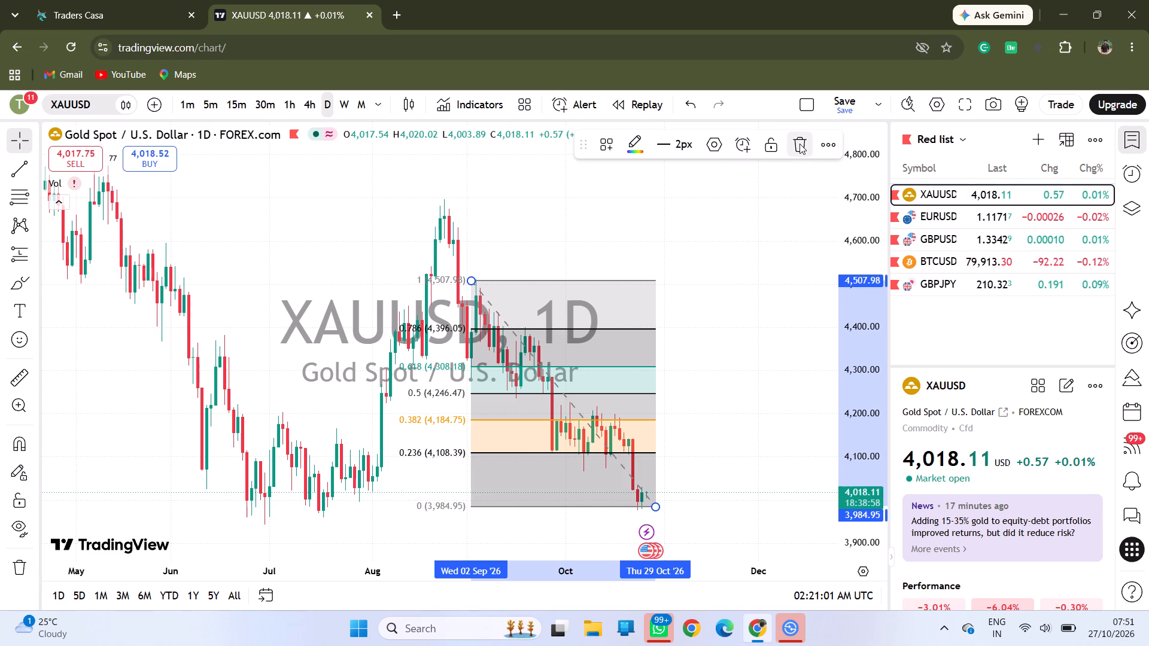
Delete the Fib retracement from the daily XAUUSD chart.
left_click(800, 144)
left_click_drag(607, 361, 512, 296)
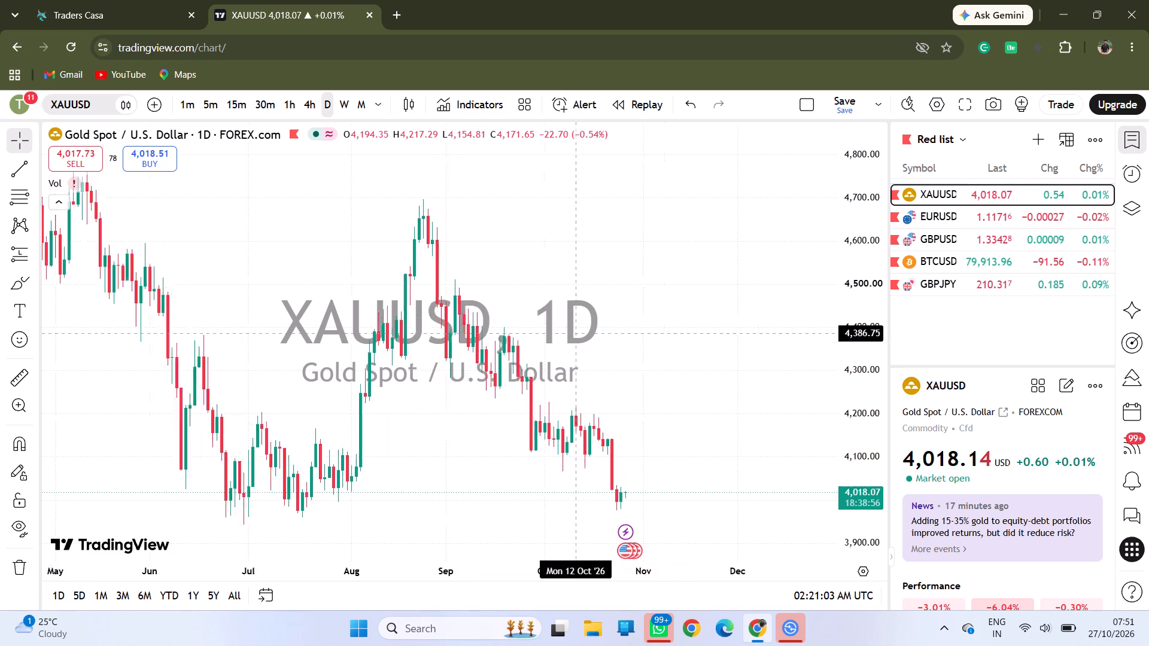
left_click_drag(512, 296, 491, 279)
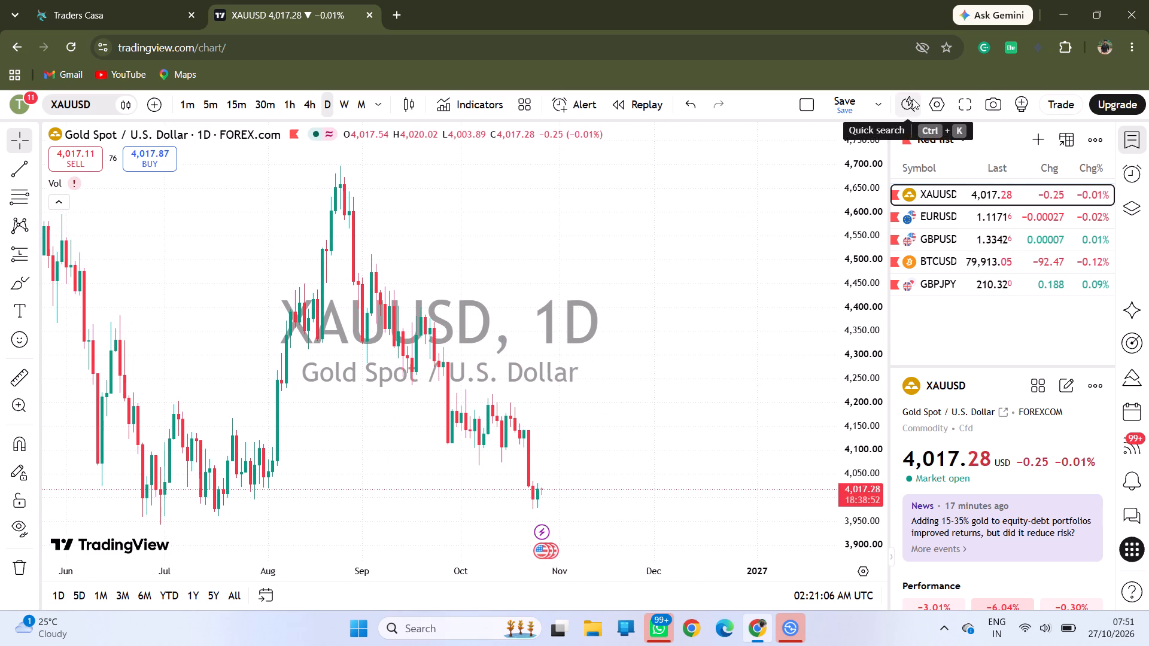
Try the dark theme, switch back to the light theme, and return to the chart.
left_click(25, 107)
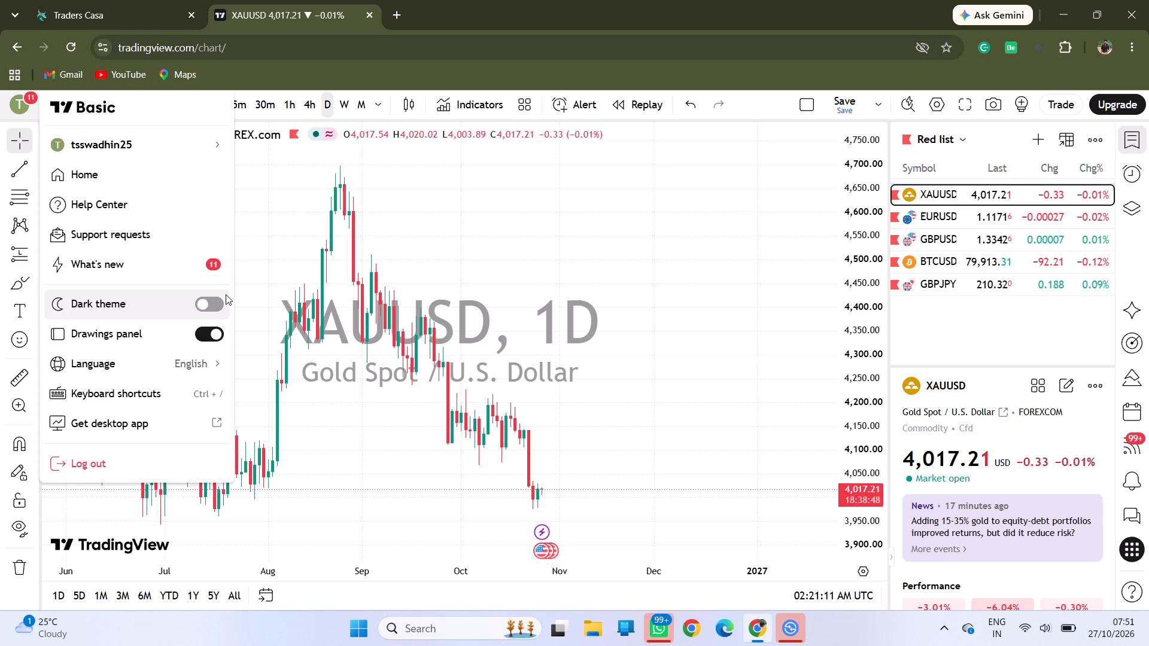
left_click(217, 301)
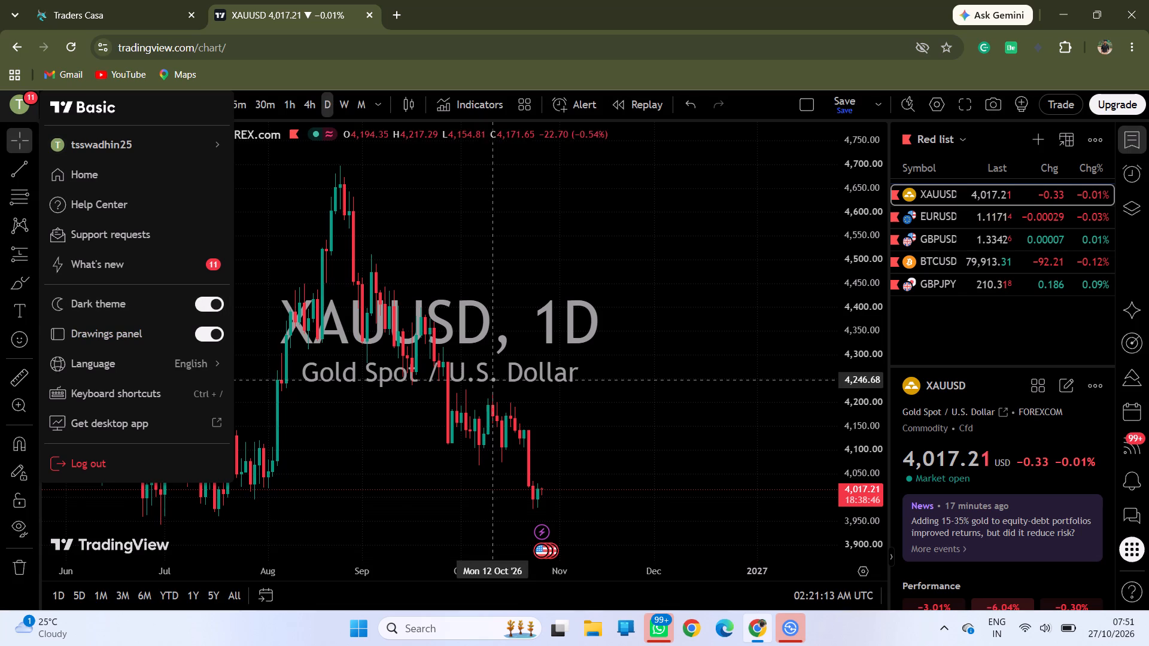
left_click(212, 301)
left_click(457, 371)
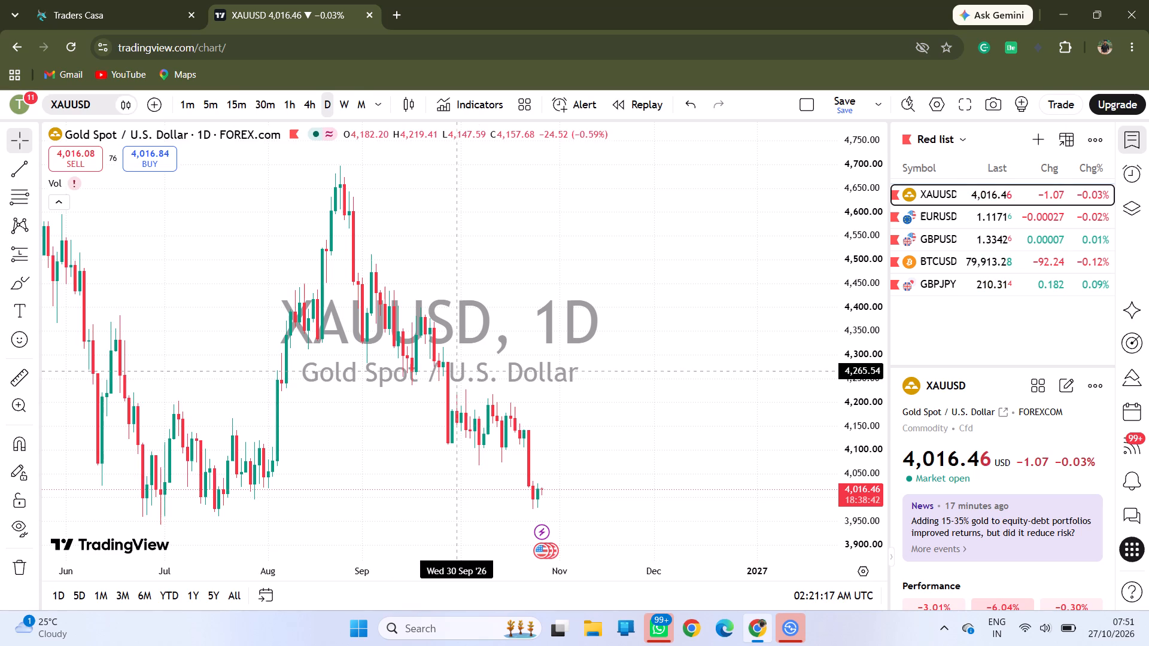
Narrow the watchlist sidebar to its minimum width to give the XAUUSD chart more room.
left_click_drag(412, 380, 513, 330)
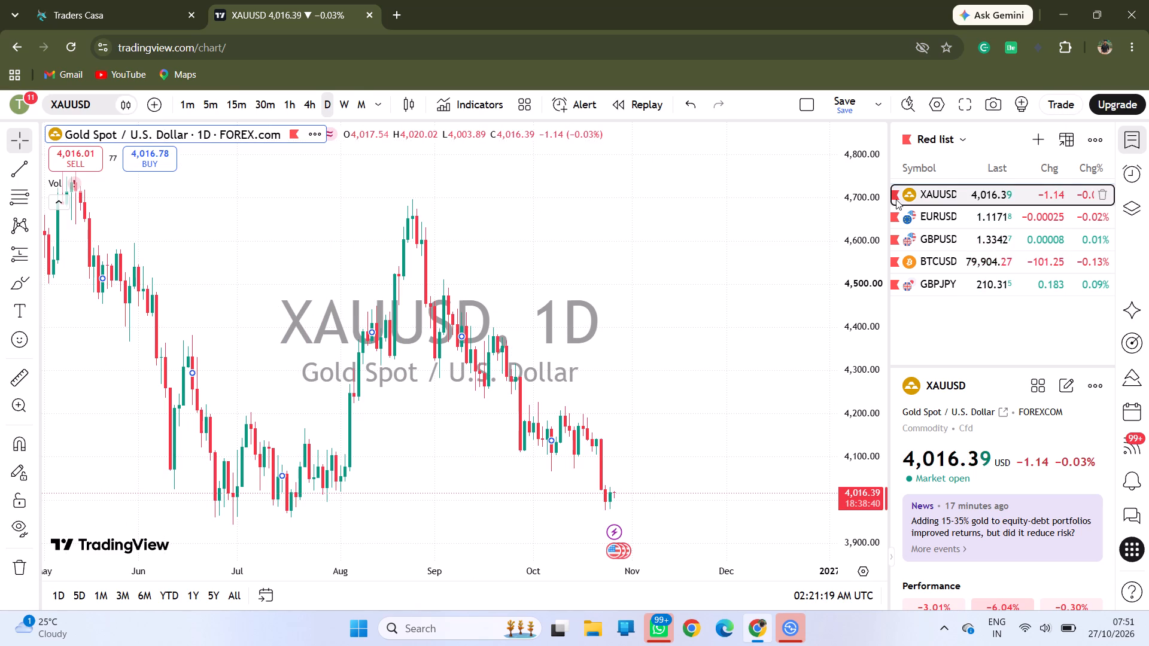
left_click_drag(888, 177, 995, 172)
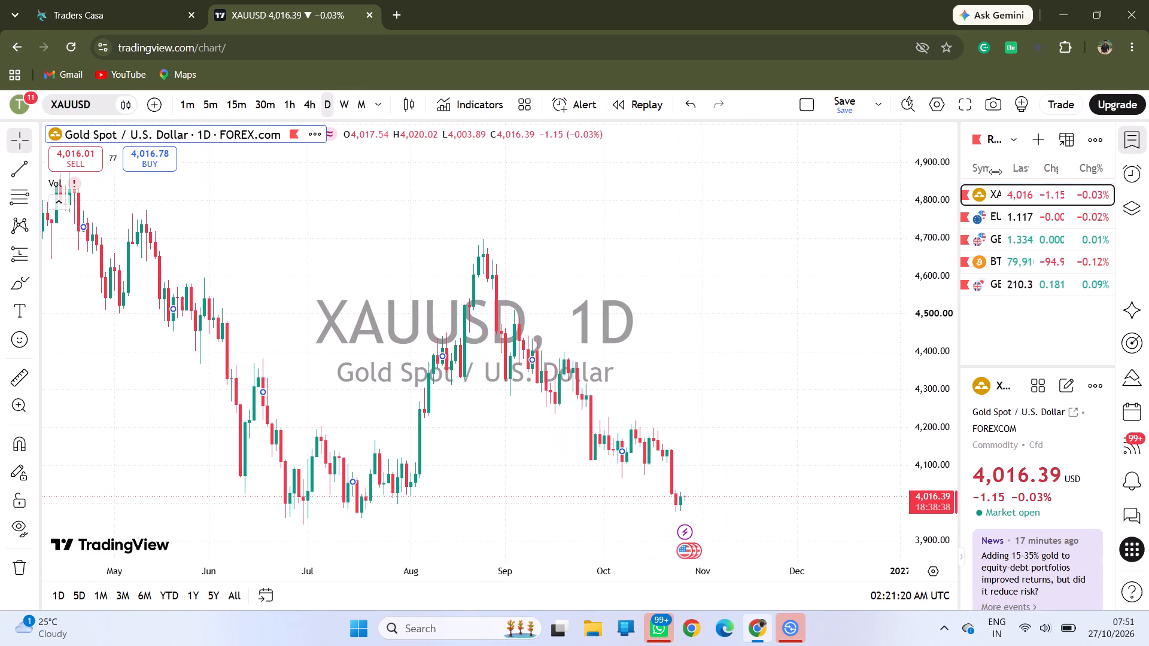
left_click_drag(995, 172, 1060, 172)
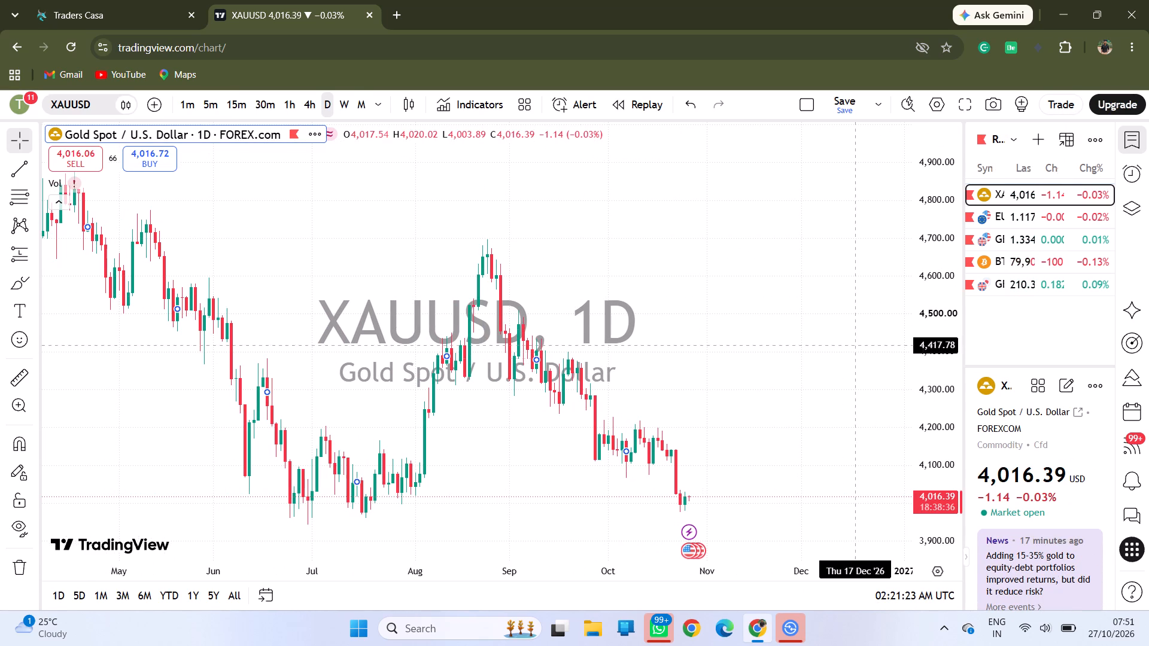
left_click(758, 465)
Examine the daily XAUUSD price swings from the summer up to the latest candles at an adjusted price scale.
left_click_drag(758, 465, 665, 313)
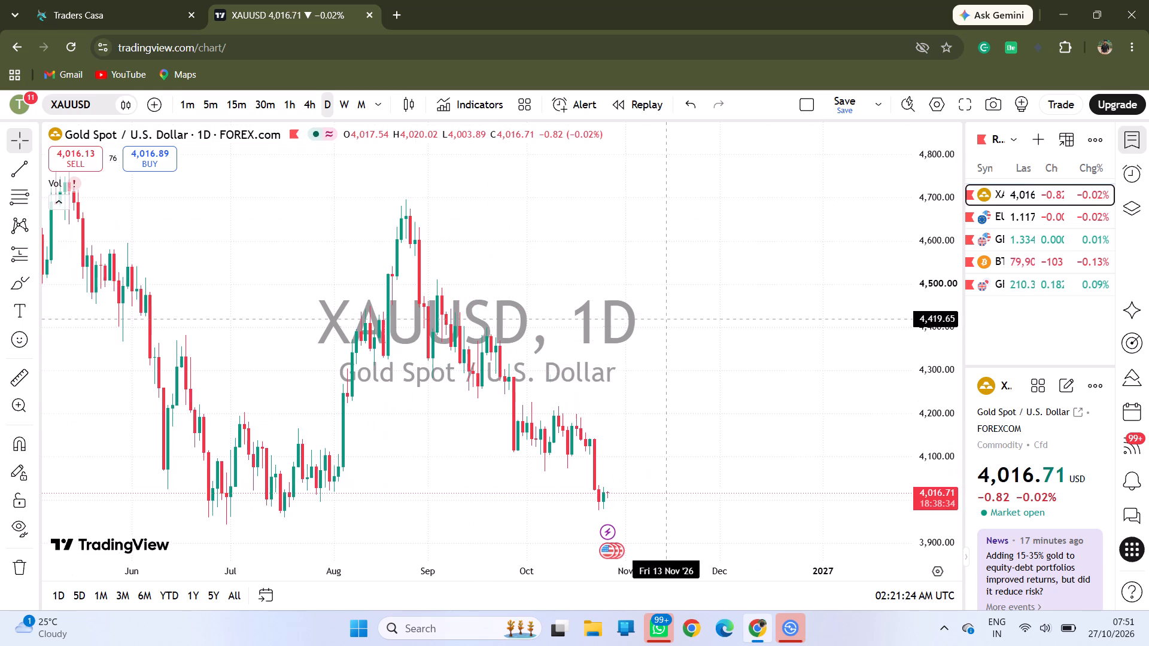
left_click_drag(665, 313, 665, 307)
left_click_drag(464, 395, 498, 271)
left_click_drag(932, 401, 914, 209)
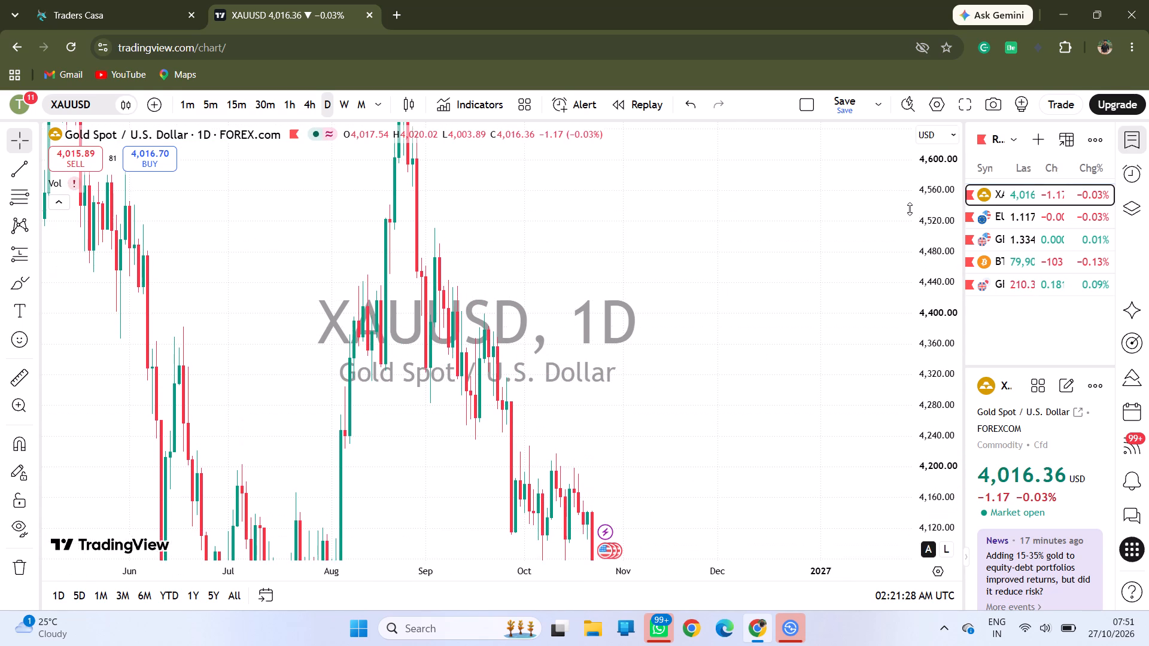
left_click_drag(464, 355, 558, 136)
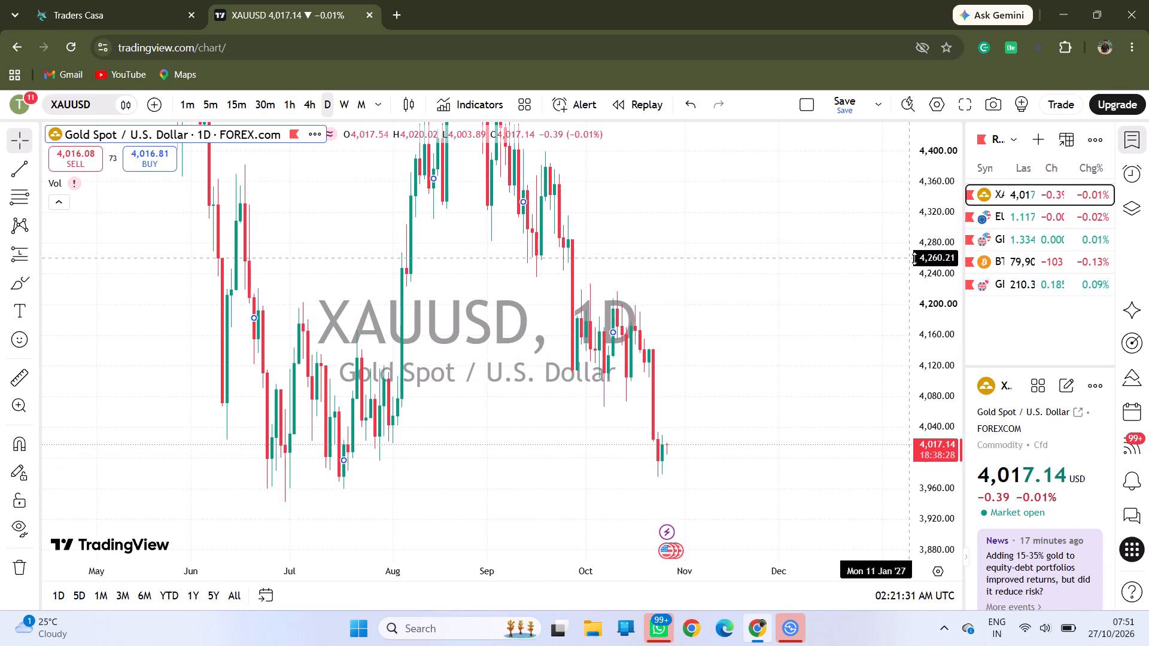
left_click_drag(933, 234, 946, 361)
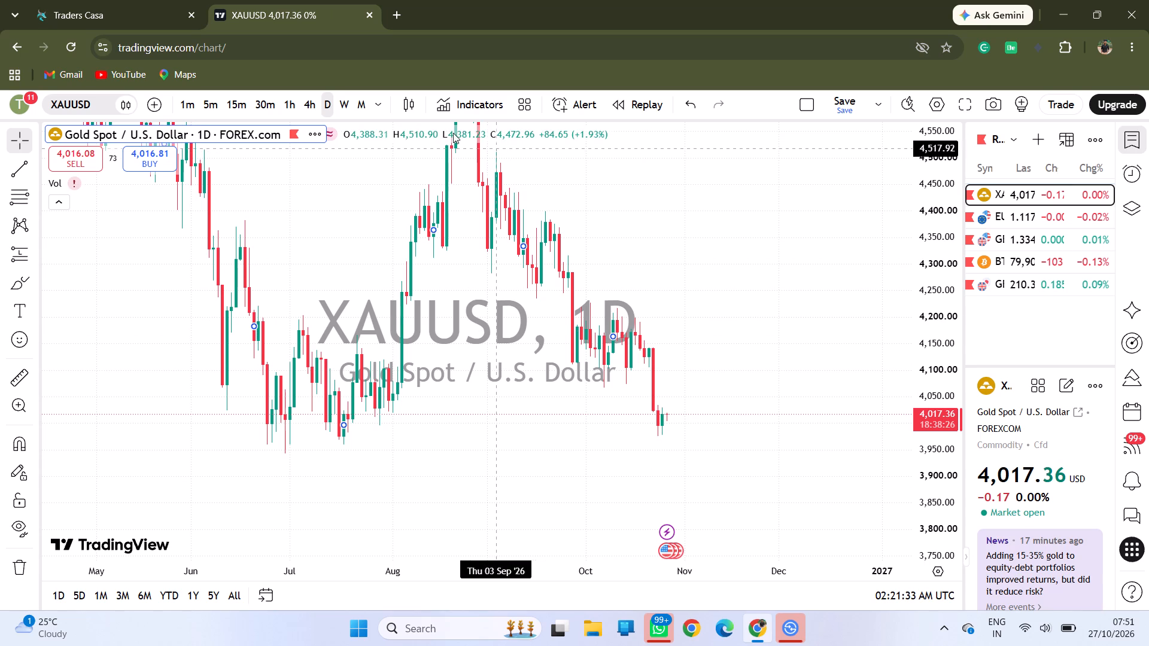
Switch XAUUSD to the 4-hour timeframe and examine the October price action up to the latest candles.
left_click(303, 101)
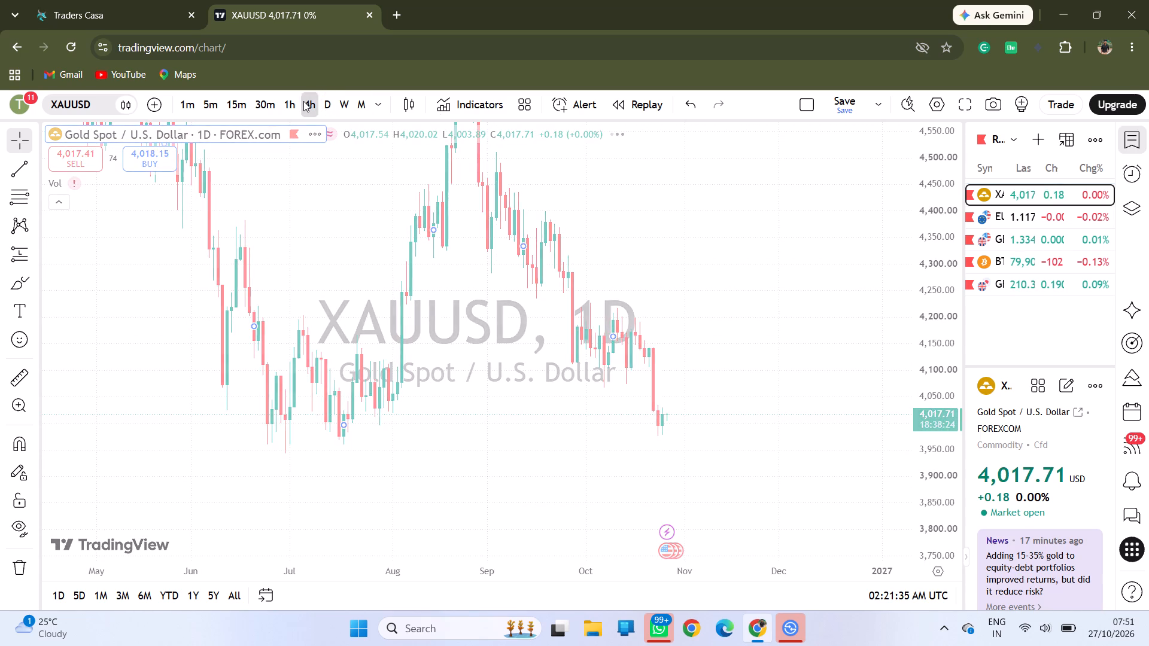
left_click_drag(588, 322, 420, 231)
left_click_drag(453, 343, 534, 287)
left_click_drag(934, 409, 911, 273)
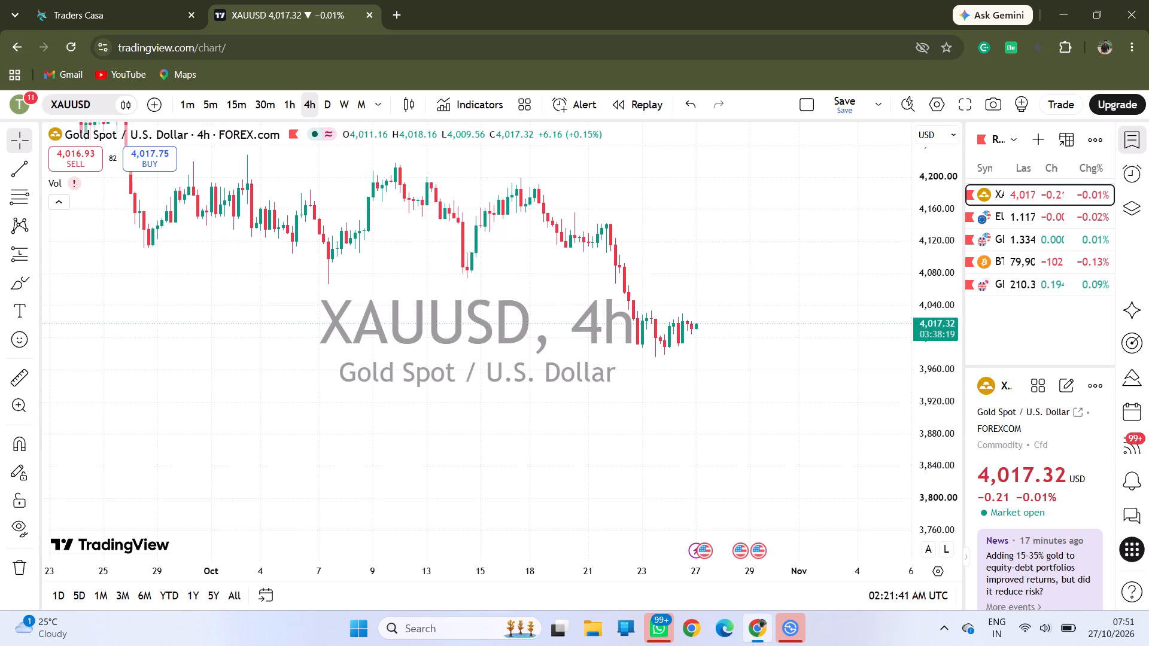
left_click_drag(911, 273, 894, 169)
left_click_drag(572, 295, 512, 346)
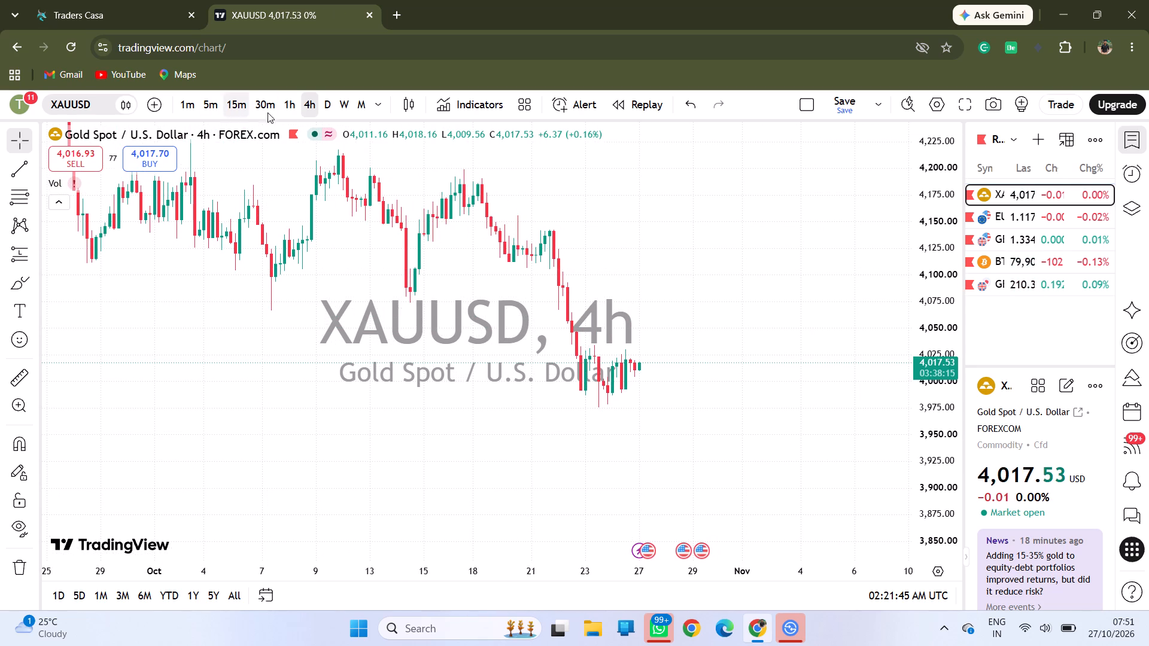
Switch XAUUSD to the 1-hour timeframe and frame the 22–27 October price action with an enlarged price scale.
left_click(287, 114)
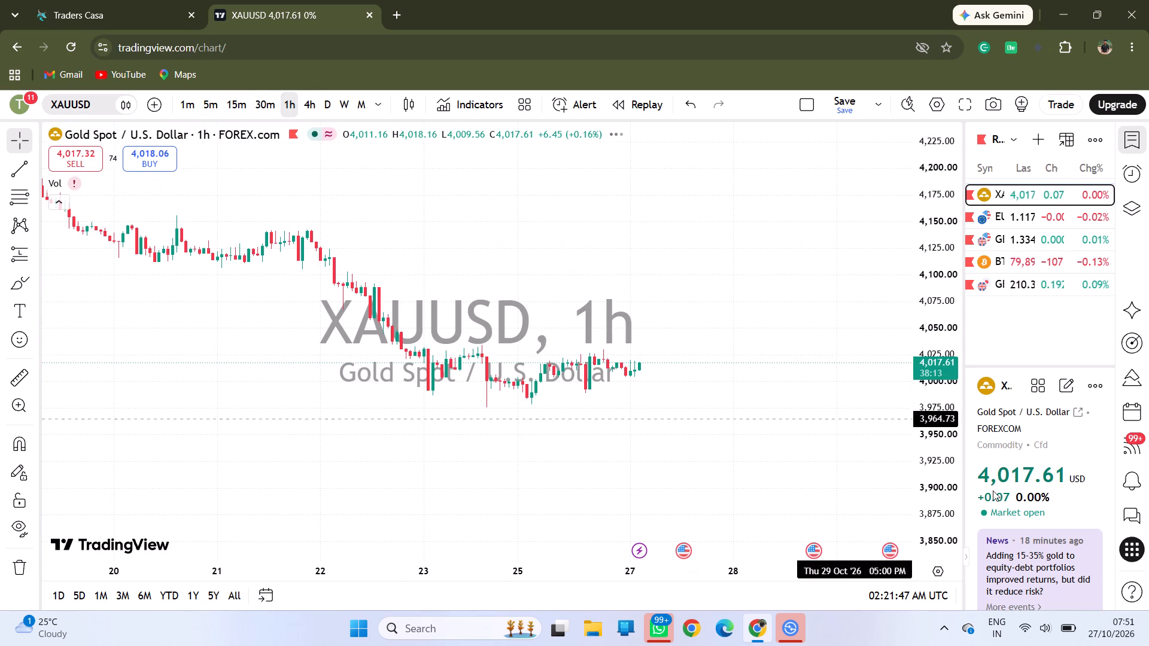
left_click_drag(937, 469, 889, 276)
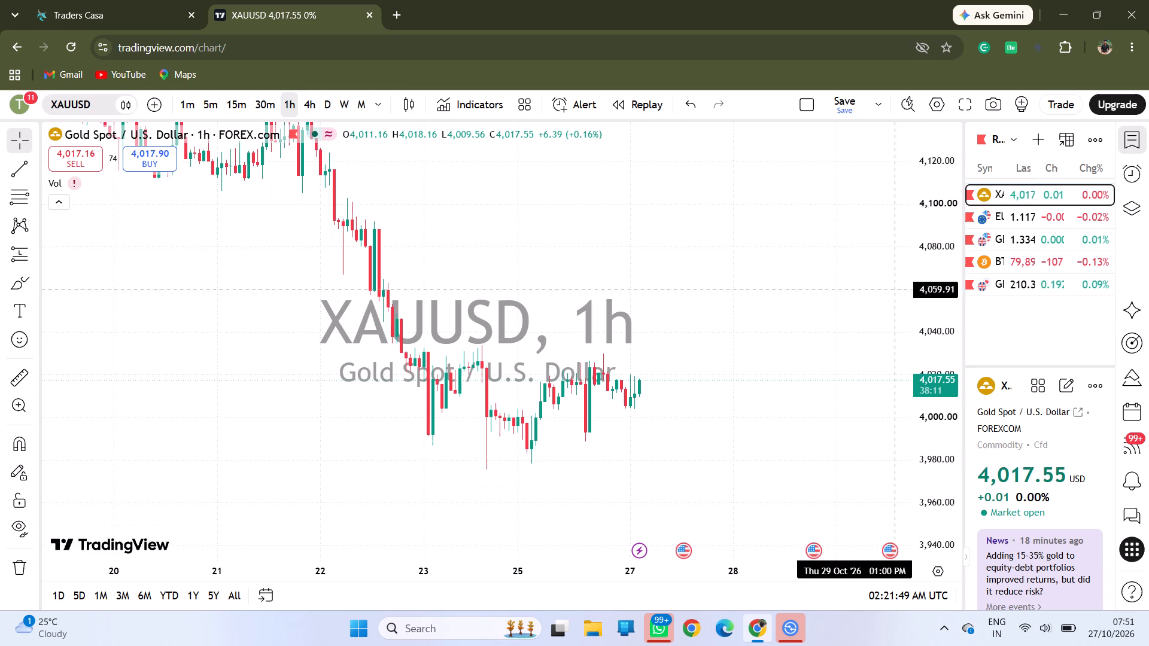
left_click_drag(889, 276, 887, 269)
left_click_drag(509, 435, 651, 405)
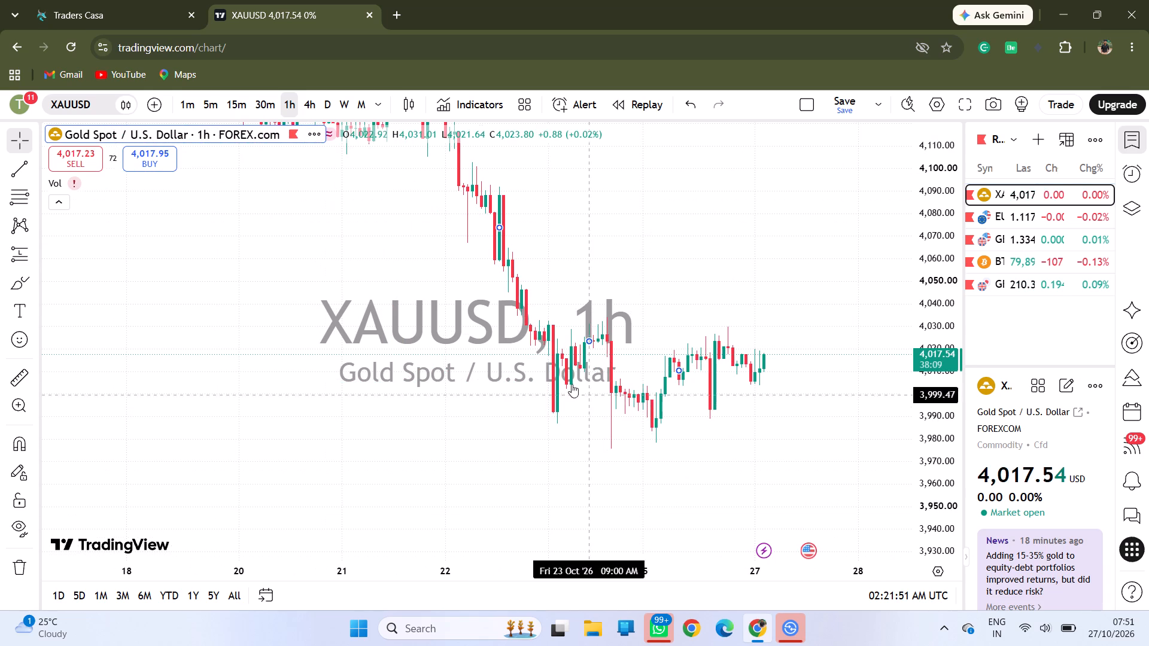
left_click_drag(548, 344, 465, 413)
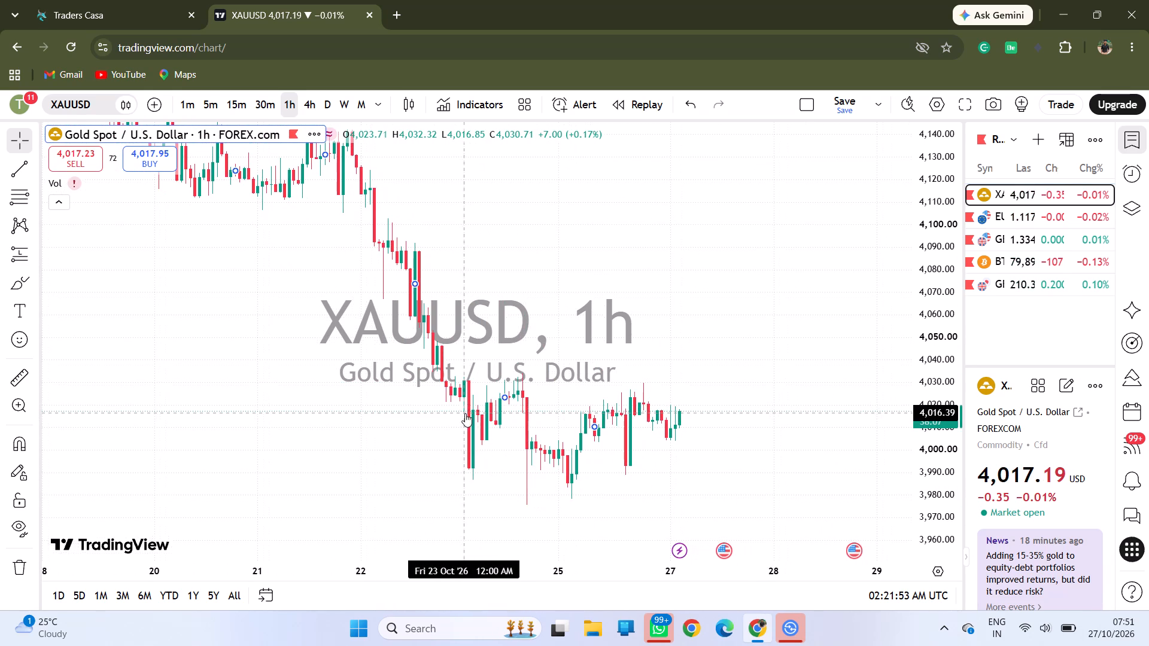
left_click_drag(416, 395, 475, 397)
left_click_drag(641, 426, 640, 426)
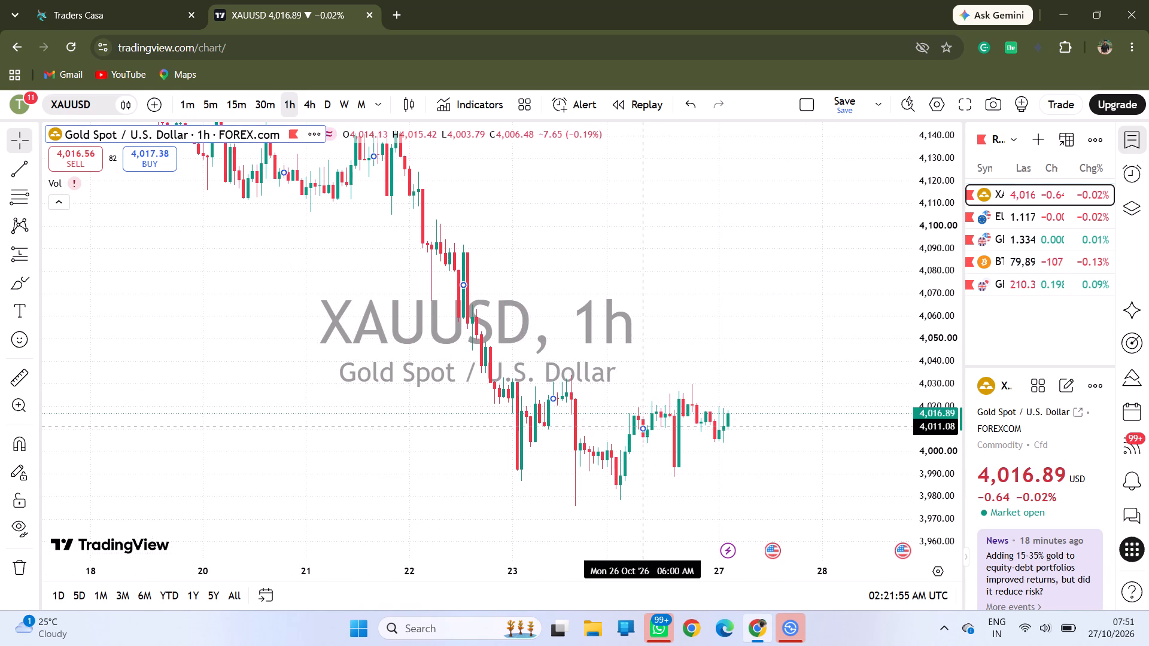
left_click_drag(640, 426, 566, 363)
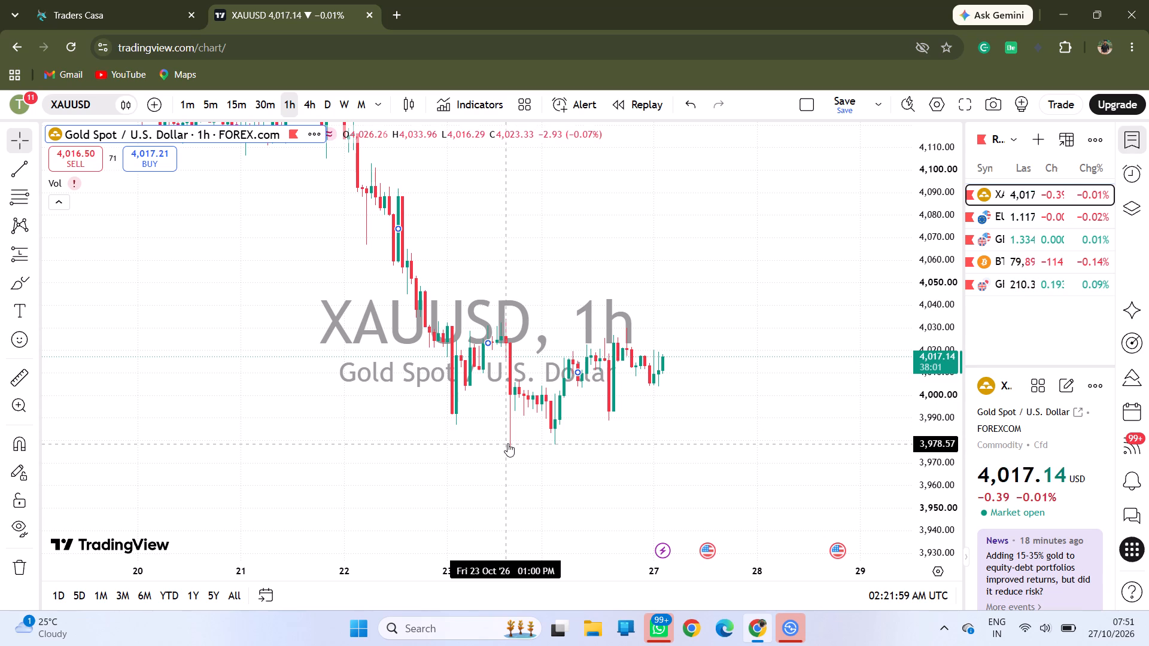
left_click_drag(500, 403, 496, 416)
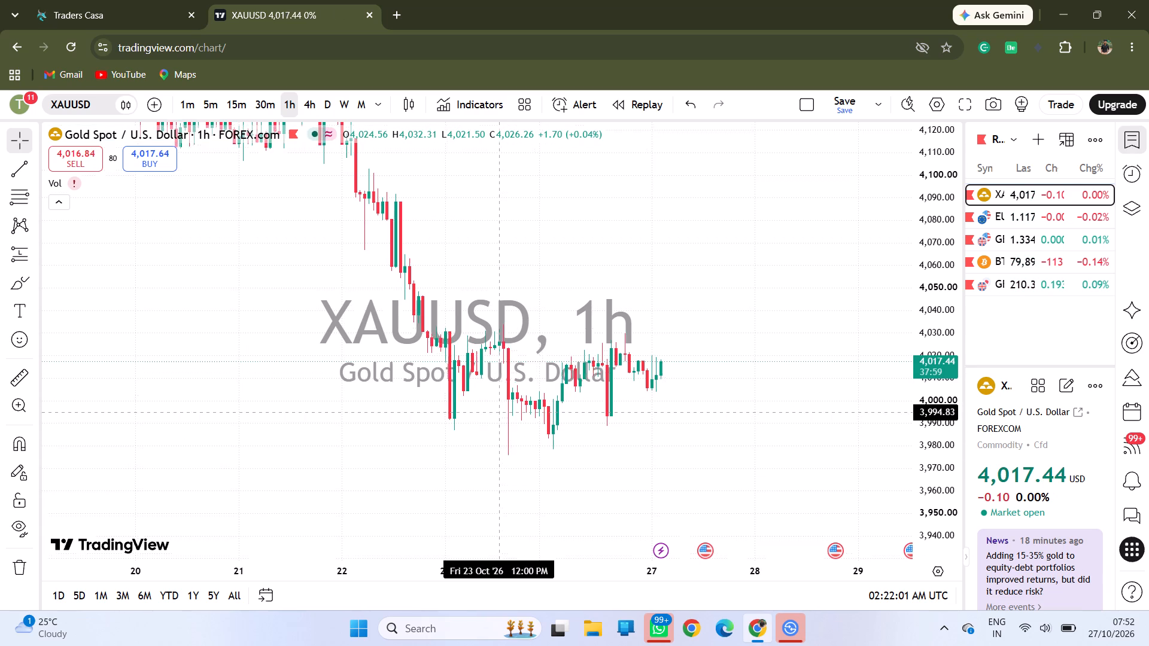
left_click_drag(496, 416, 496, 418)
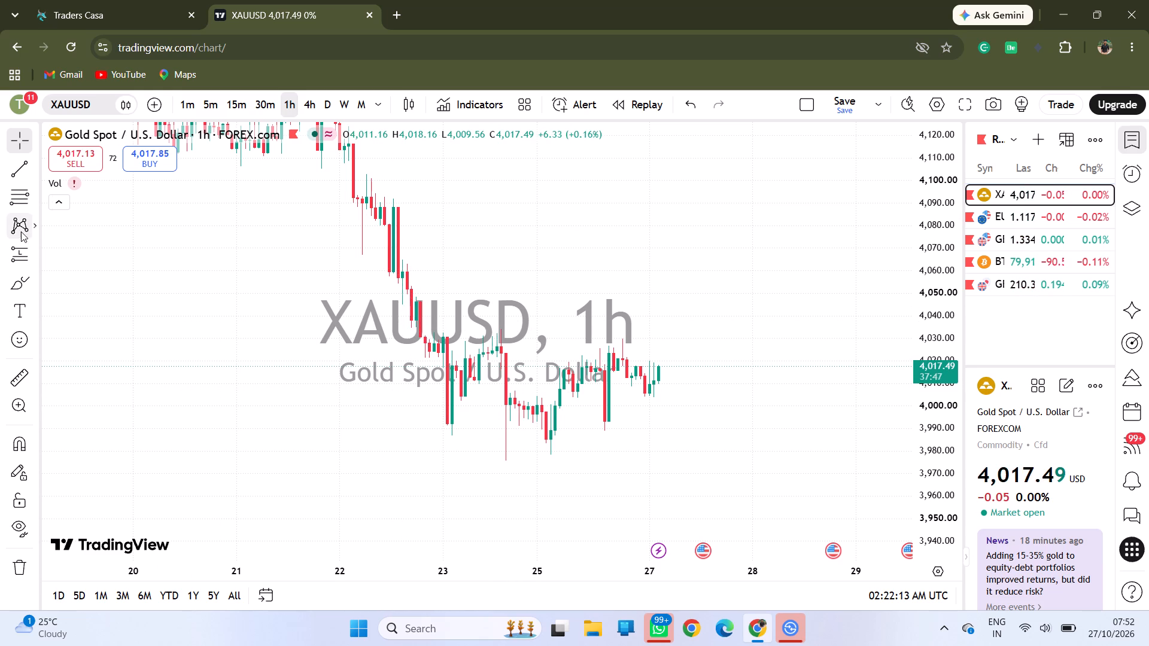
Draw a rectangle zone above the 1-hour highs from 23 October 01:00 AM to 27 October 12:00 AM, between about 4,034.6 and 4,031.
left_click(34, 276)
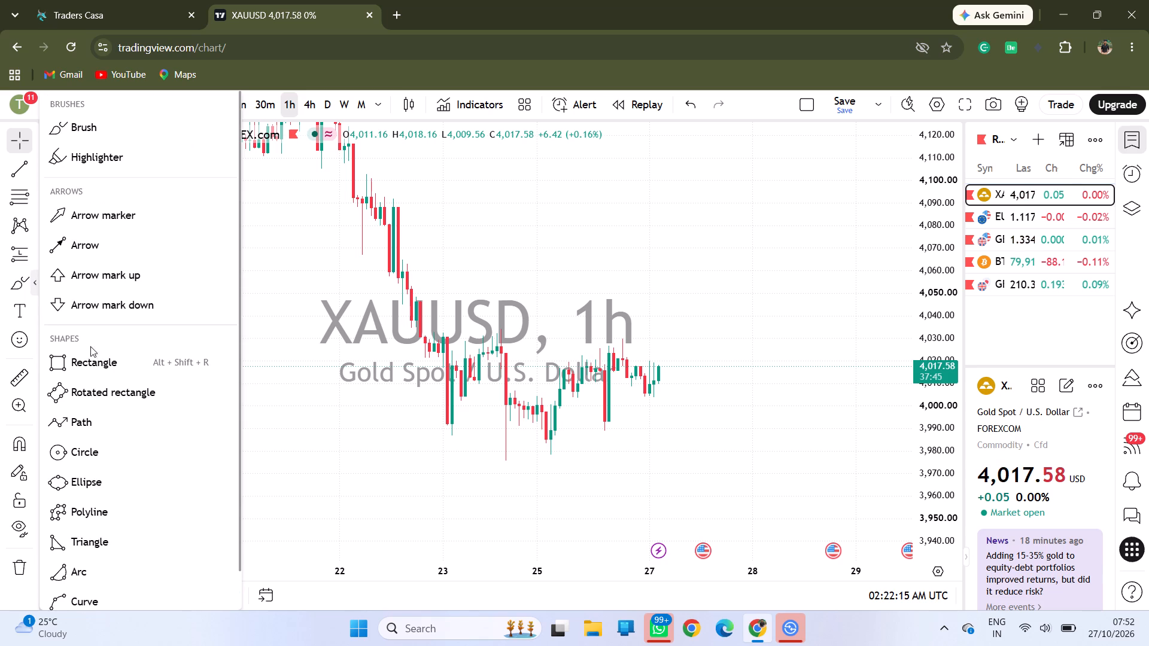
left_click(93, 358)
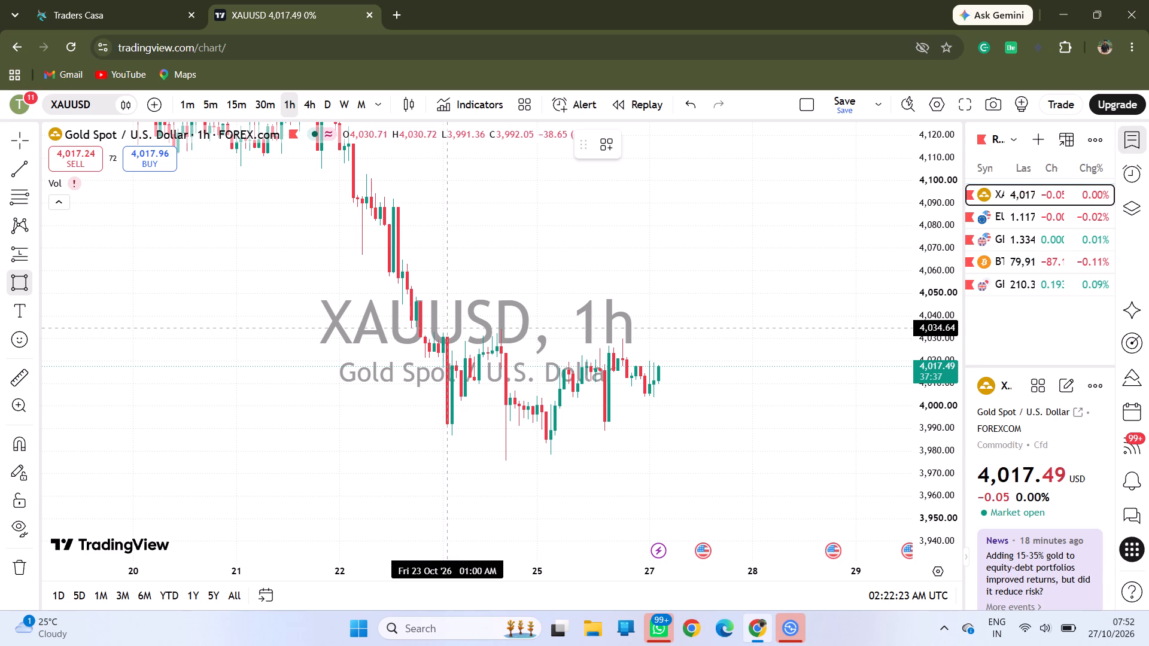
left_click(449, 328)
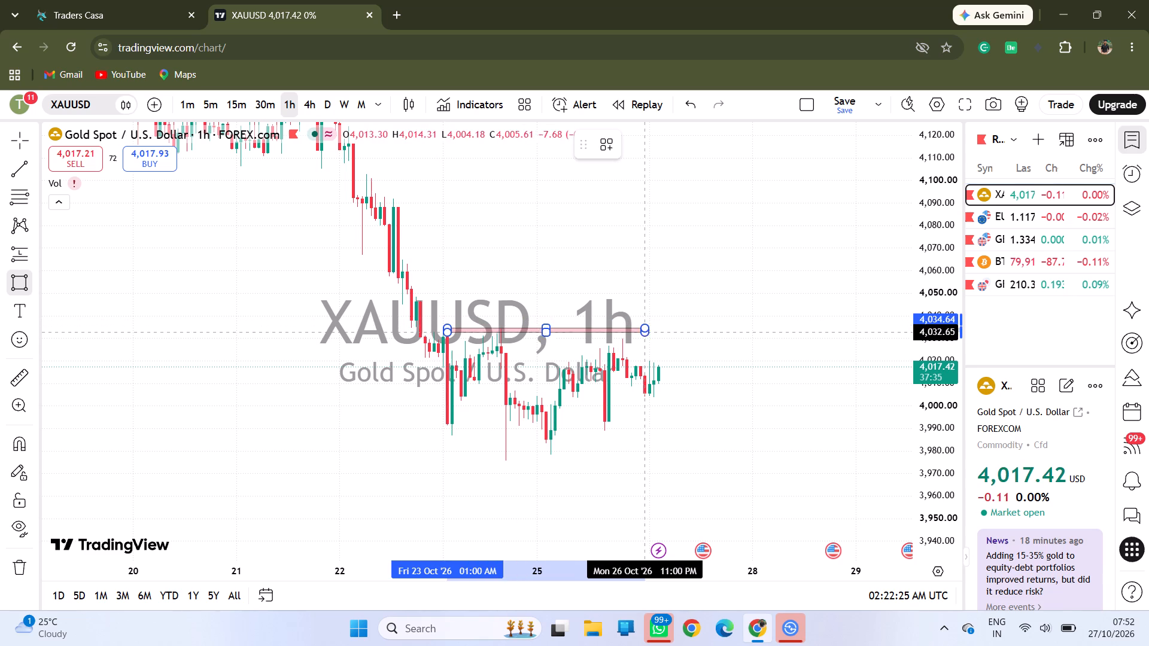
left_click(649, 337)
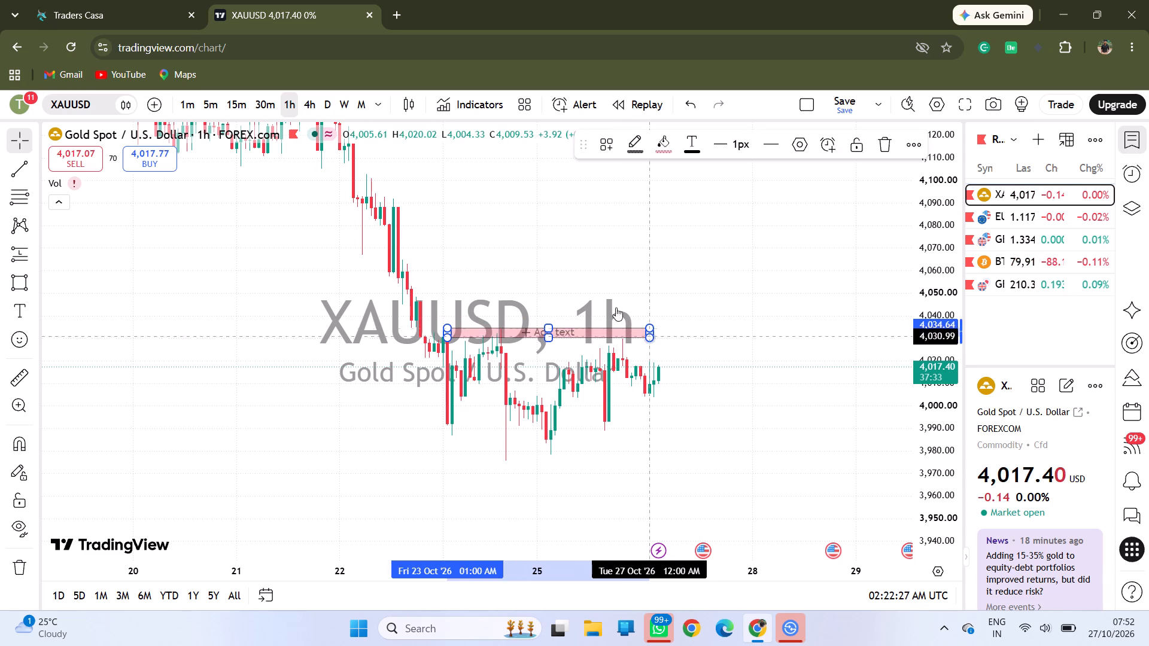
left_click(542, 280)
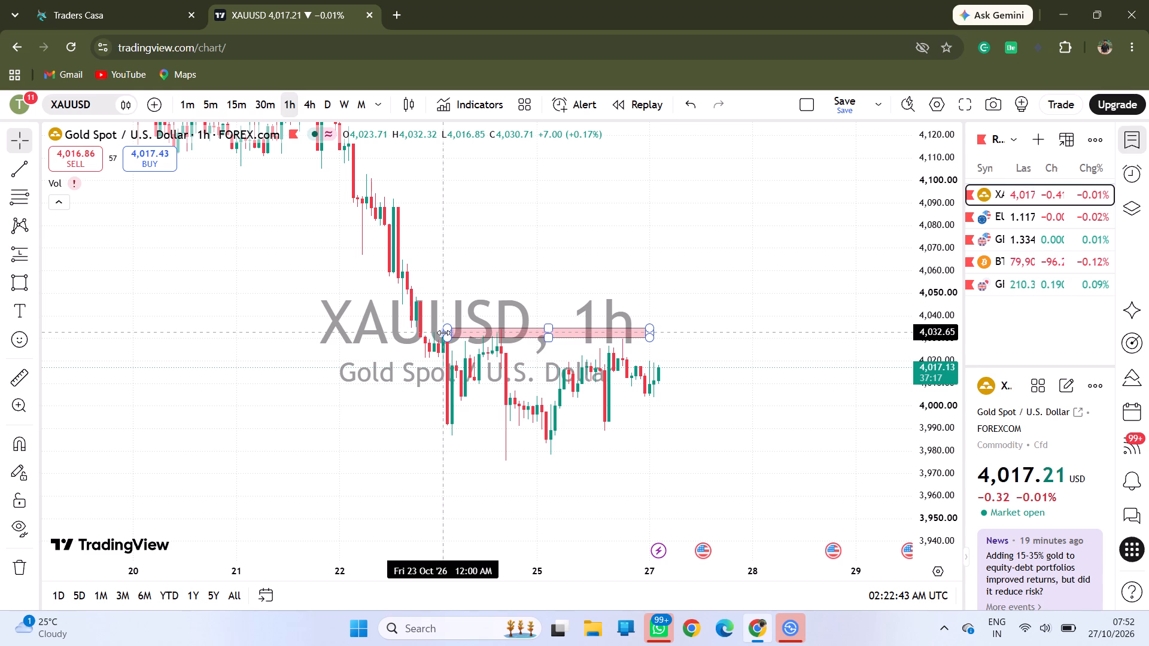
Move the rectangle zone's start back to 22 October 10:00 PM and lower its upper edge to about 4,033.97.
left_click_drag(443, 333, 436, 333)
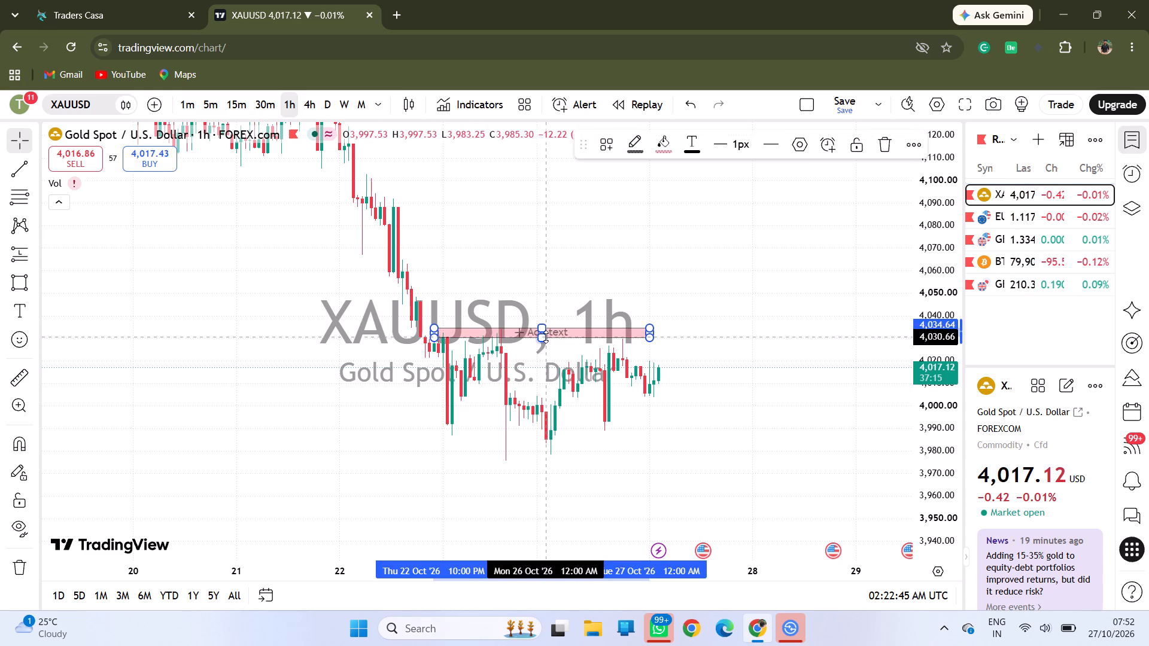
left_click_drag(541, 330, 560, 330)
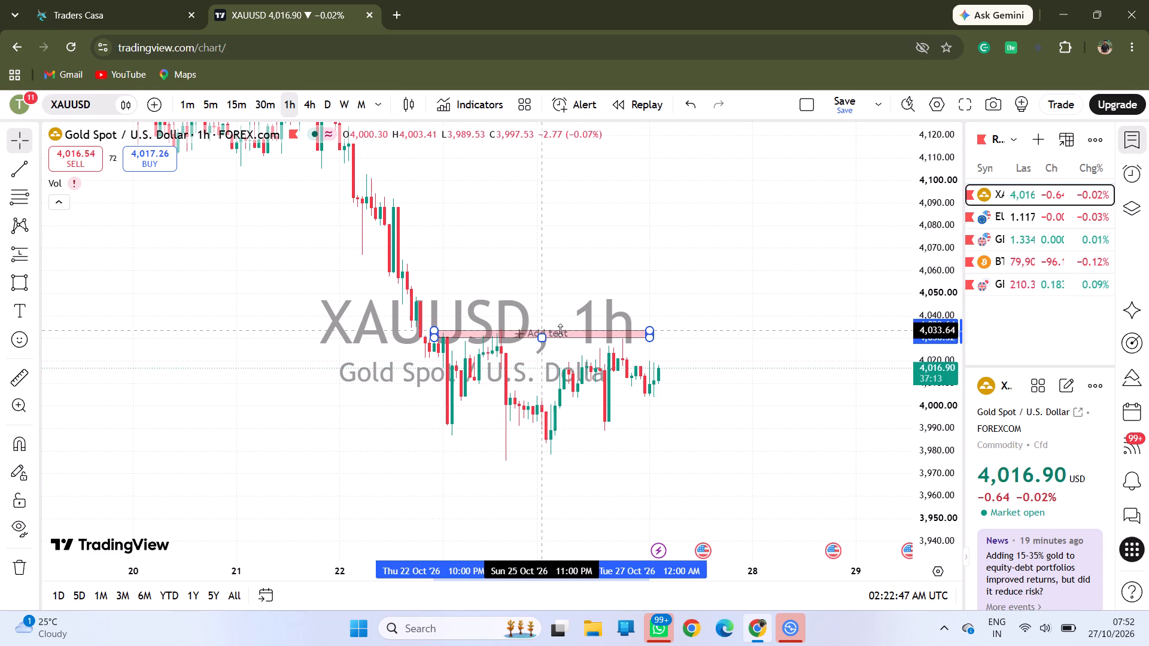
left_click_drag(560, 330, 568, 330)
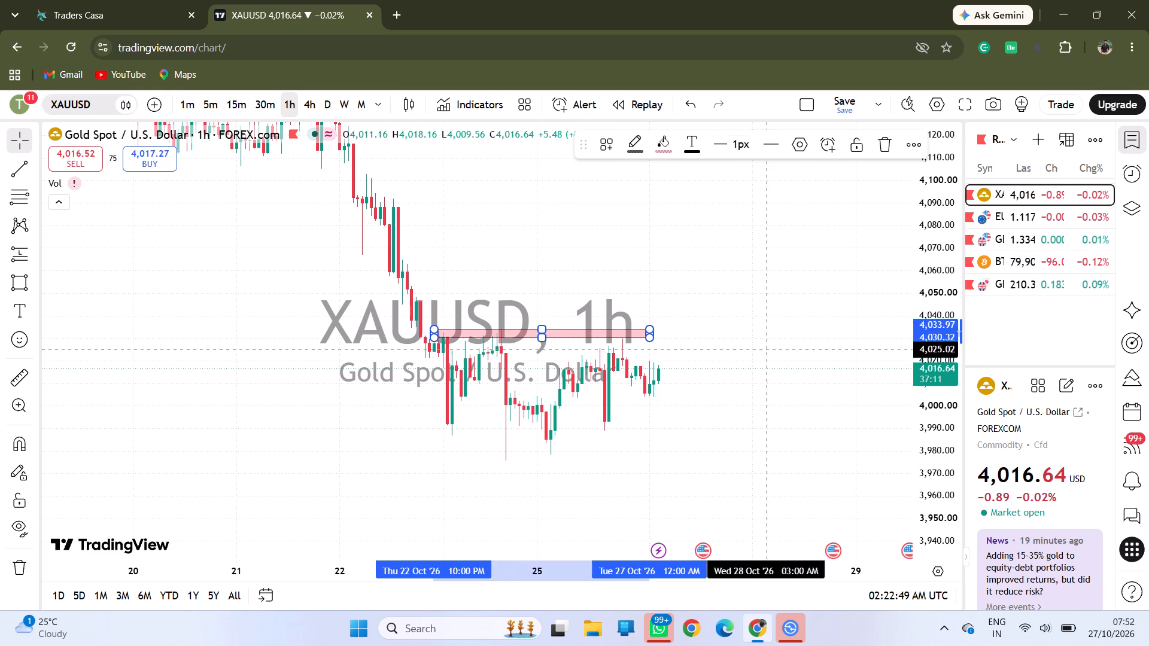
left_click(820, 358)
Extend the rectangle zone's end beyond the latest candle to about 27 October 11:00 PM.
left_click_drag(947, 415, 850, 0)
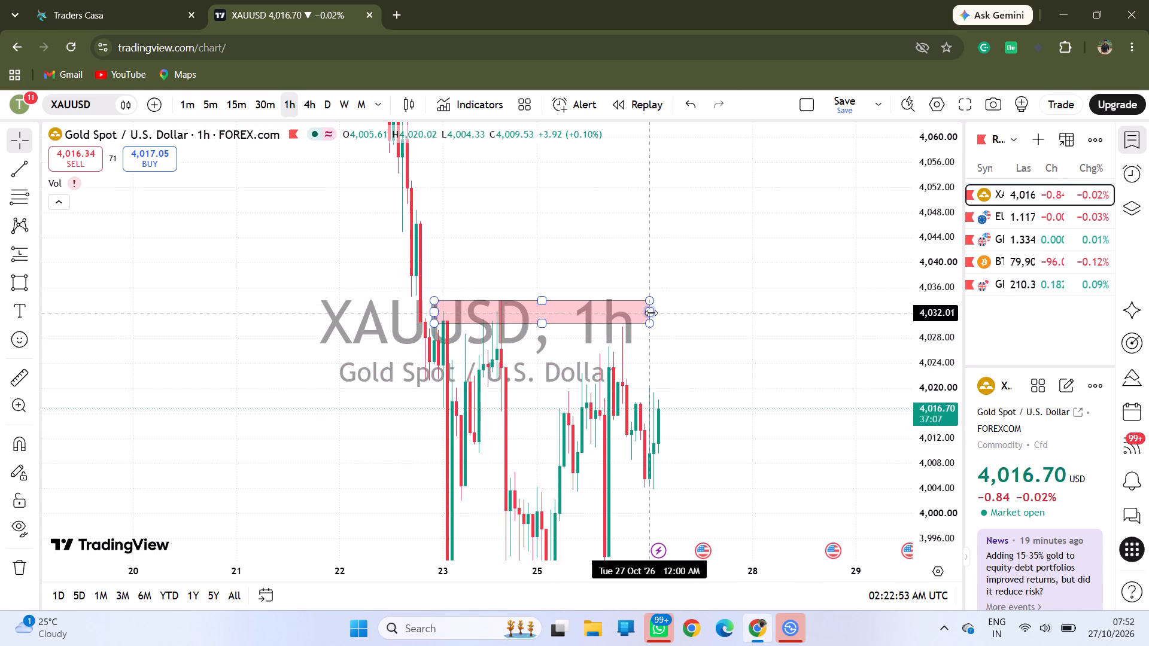
left_click_drag(651, 313, 701, 312)
left_click(799, 357)
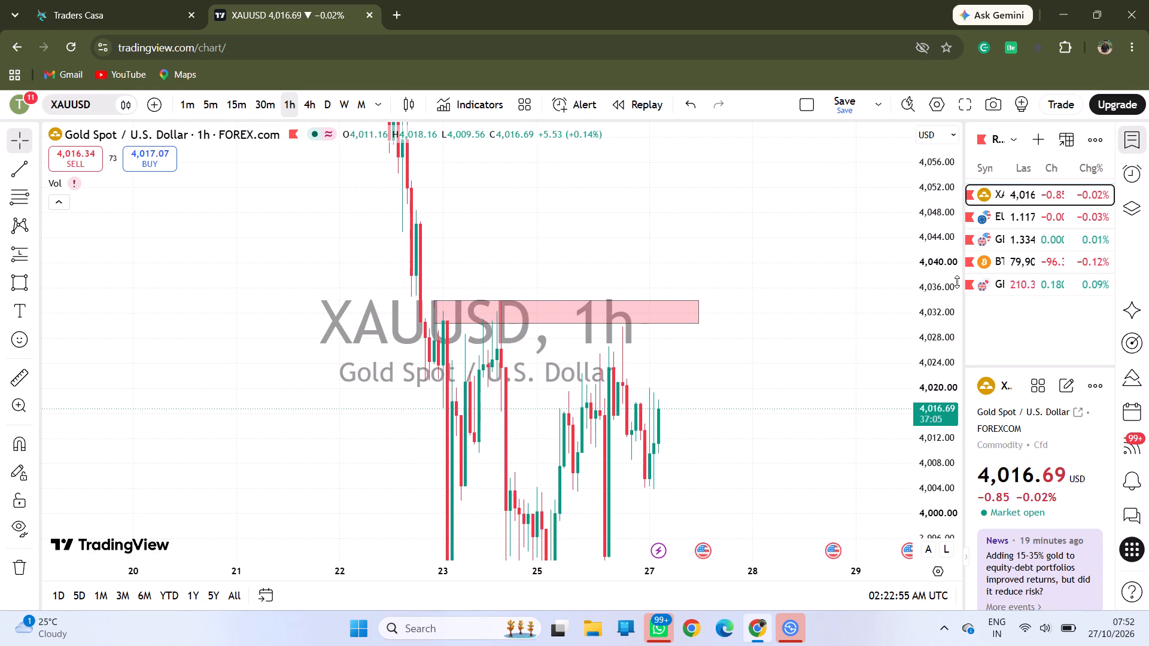
left_click_drag(946, 278, 973, 547)
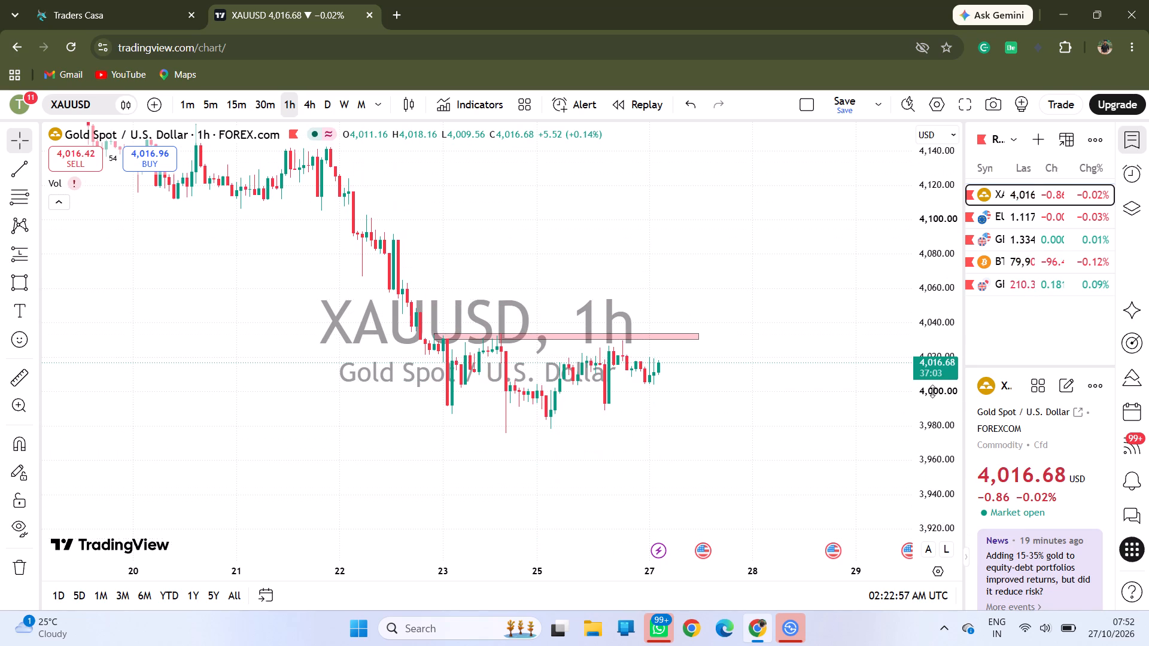
left_click_drag(932, 391, 832, 1)
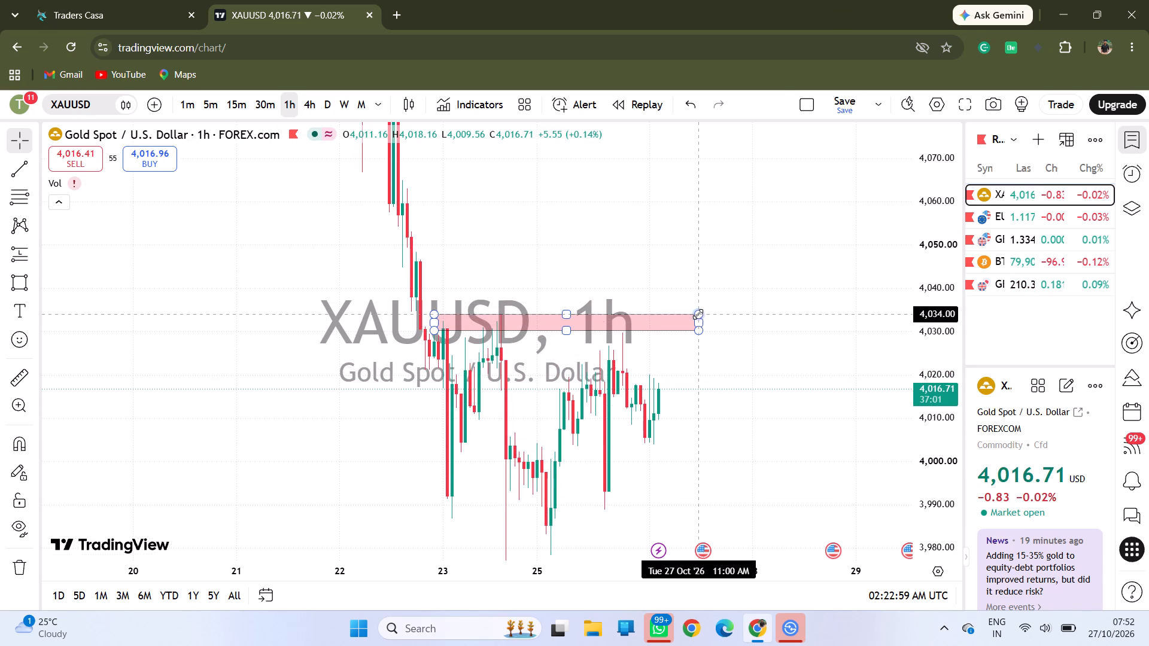
left_click_drag(697, 324, 749, 322)
left_click(749, 394)
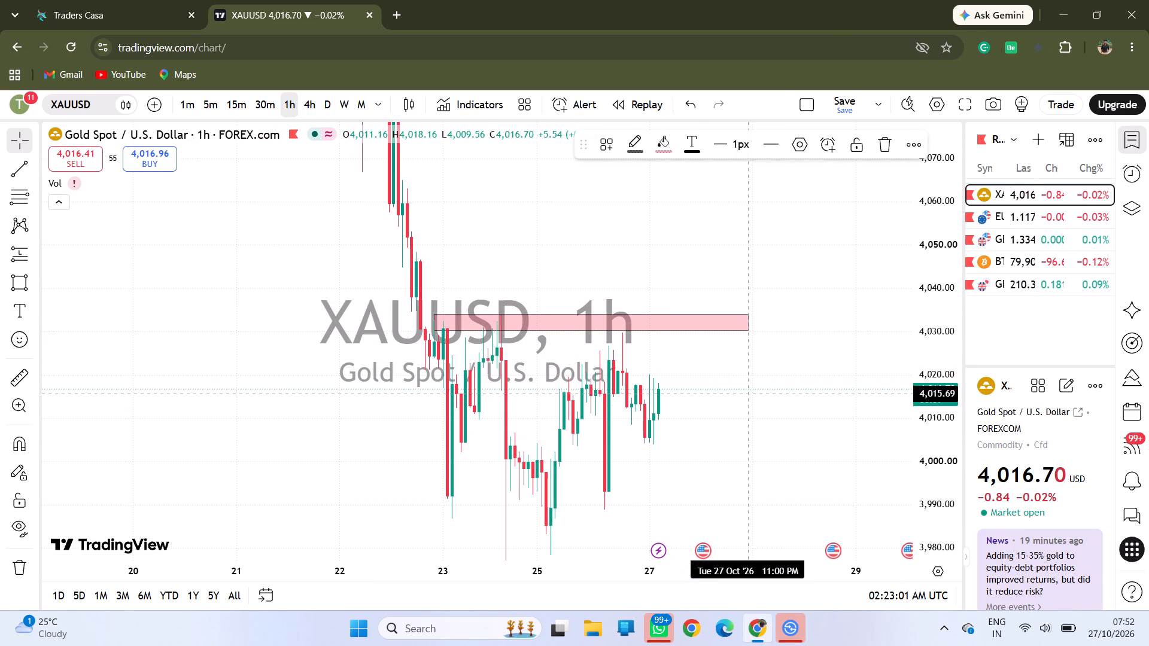
left_click_drag(932, 300, 956, 460)
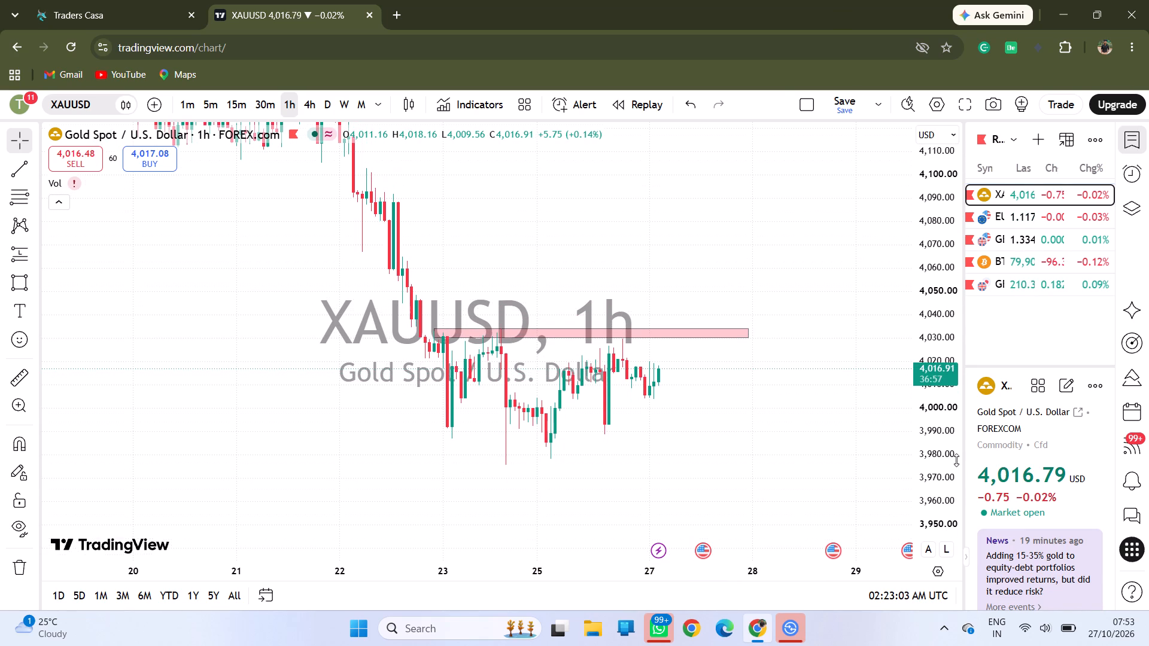
left_click(507, 304)
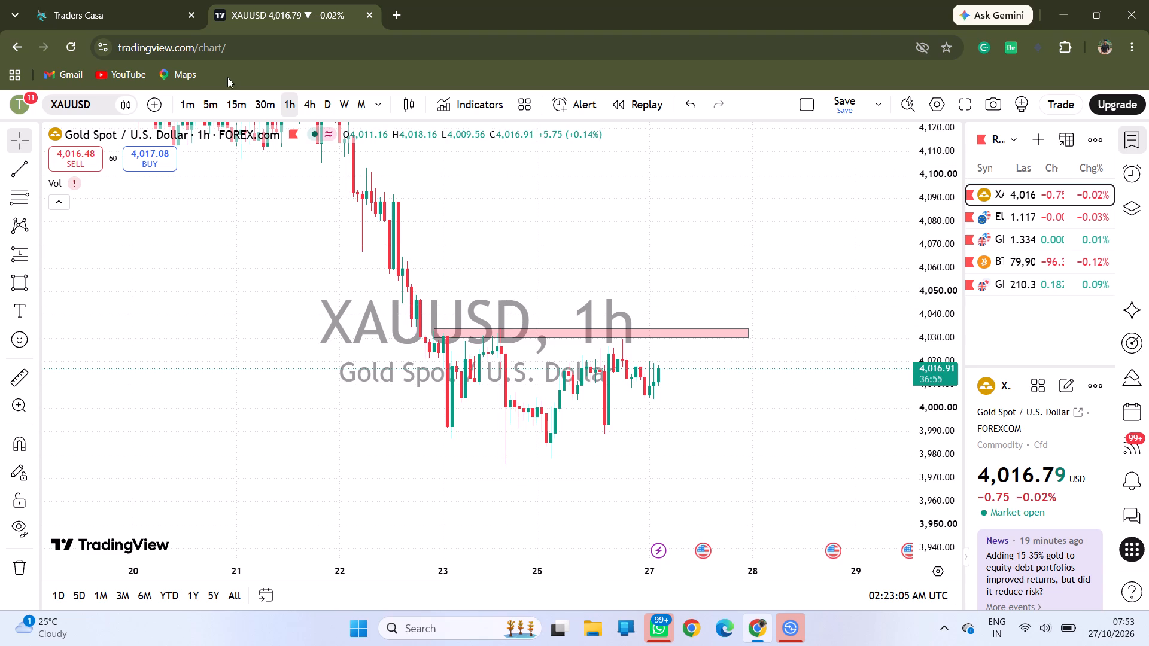
Switch XAUUSD to the 4-hour timeframe and examine the zone against the price action since July.
left_click(304, 108)
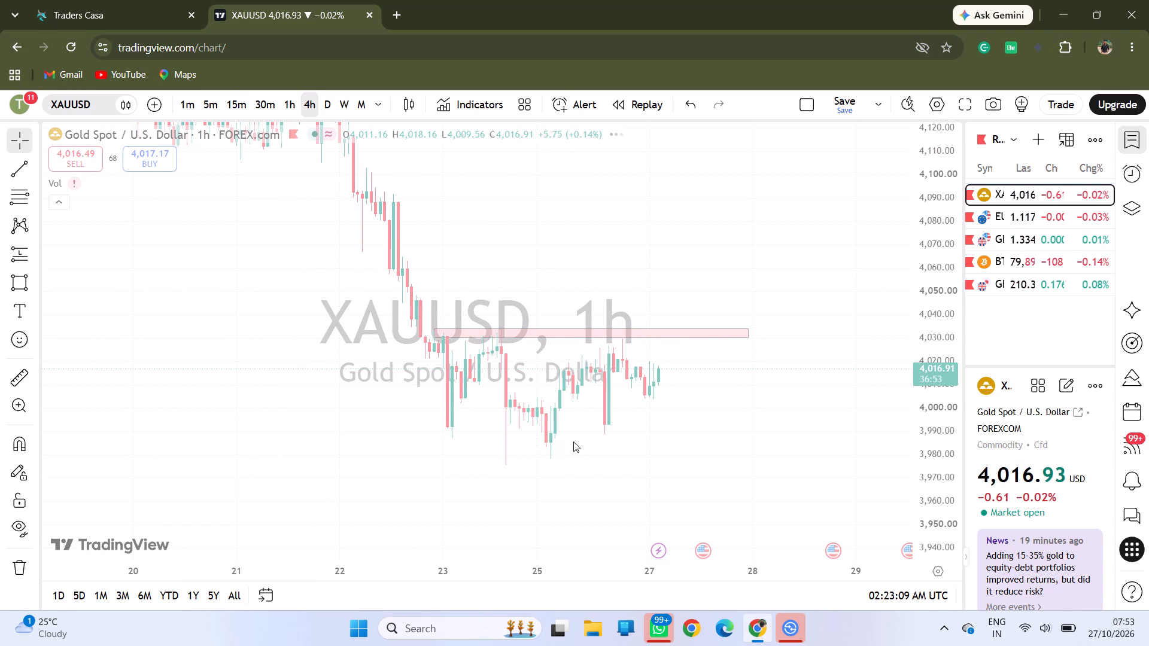
left_click_drag(421, 392, 602, 354)
left_click_drag(465, 369, 622, 367)
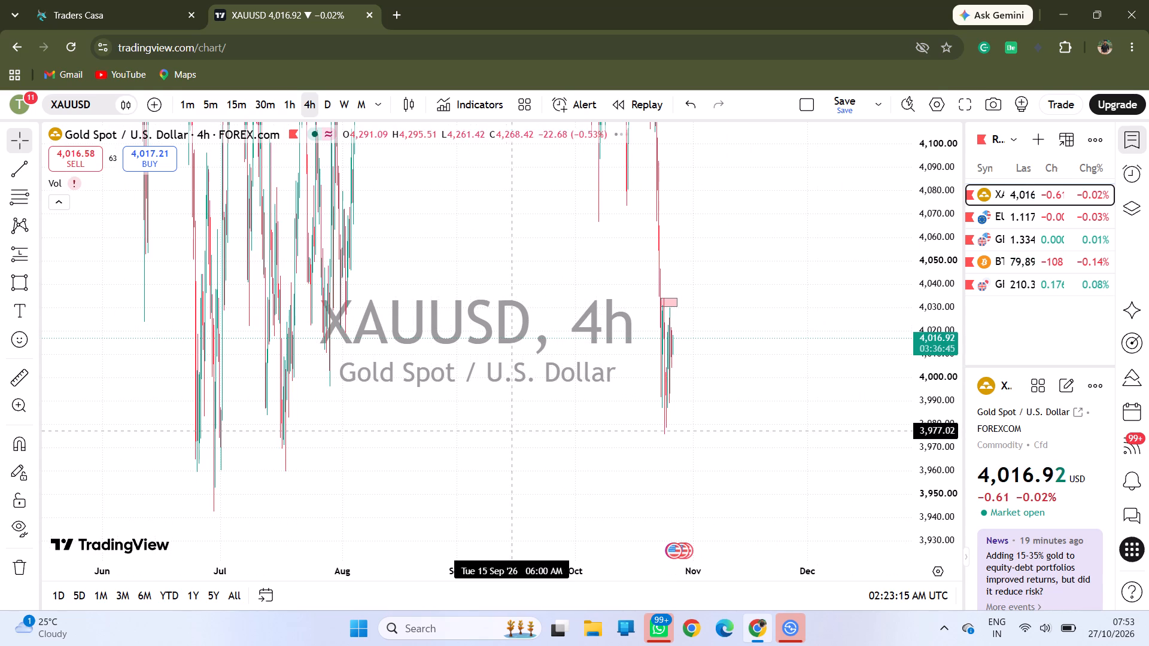
left_click_drag(472, 453, 558, 380)
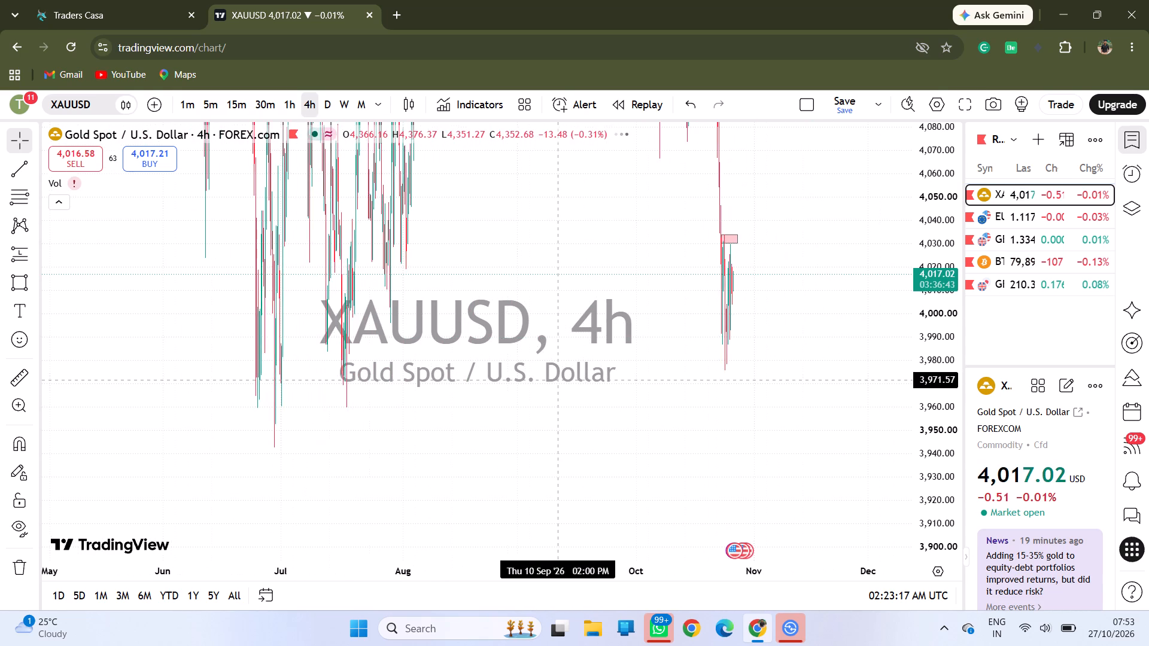
Open a new browser tab and search Google for "cloud ai".
left_click(153, 0)
left_click(396, 10)
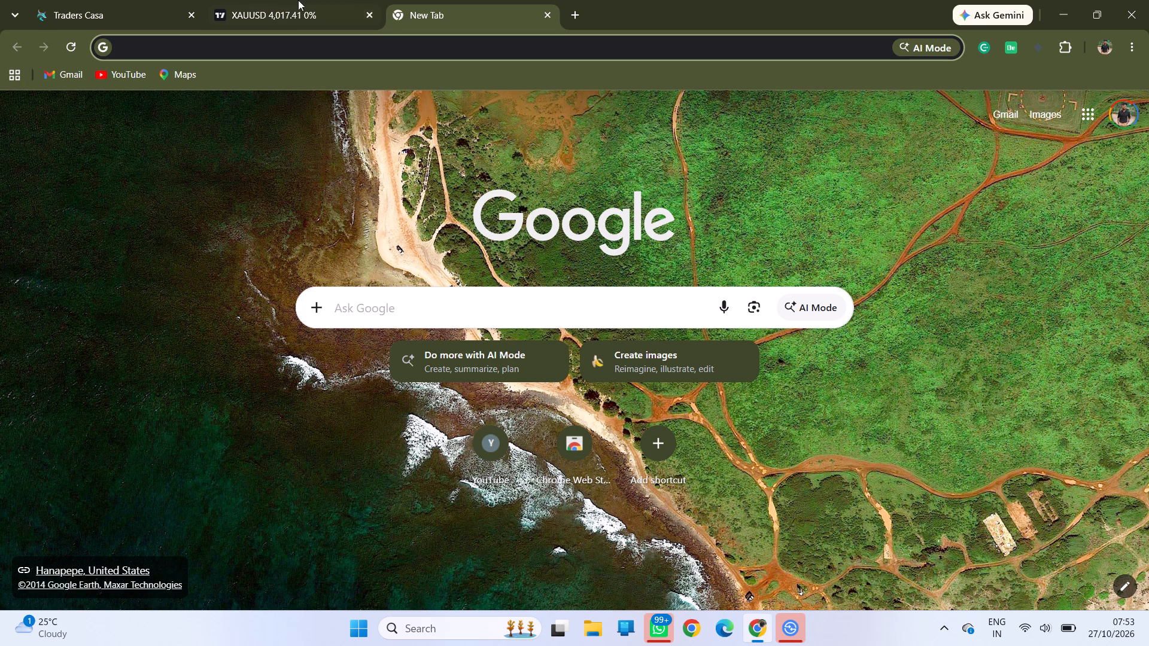
left_click(262, 13)
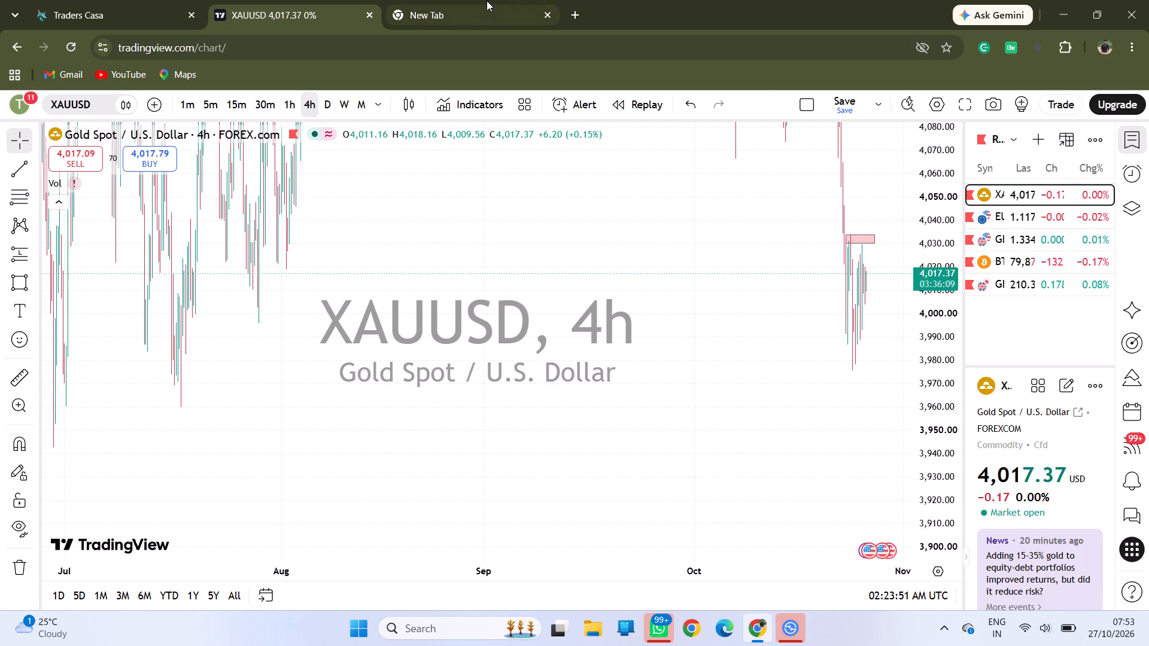
left_click(479, 2)
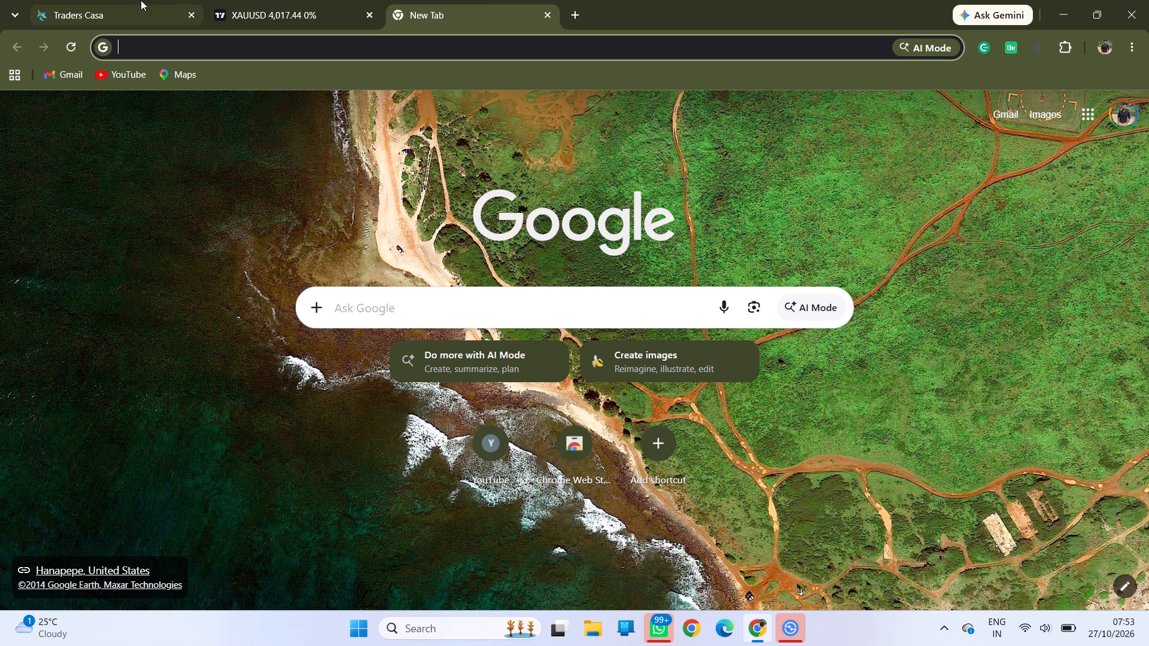
left_click(139, 0)
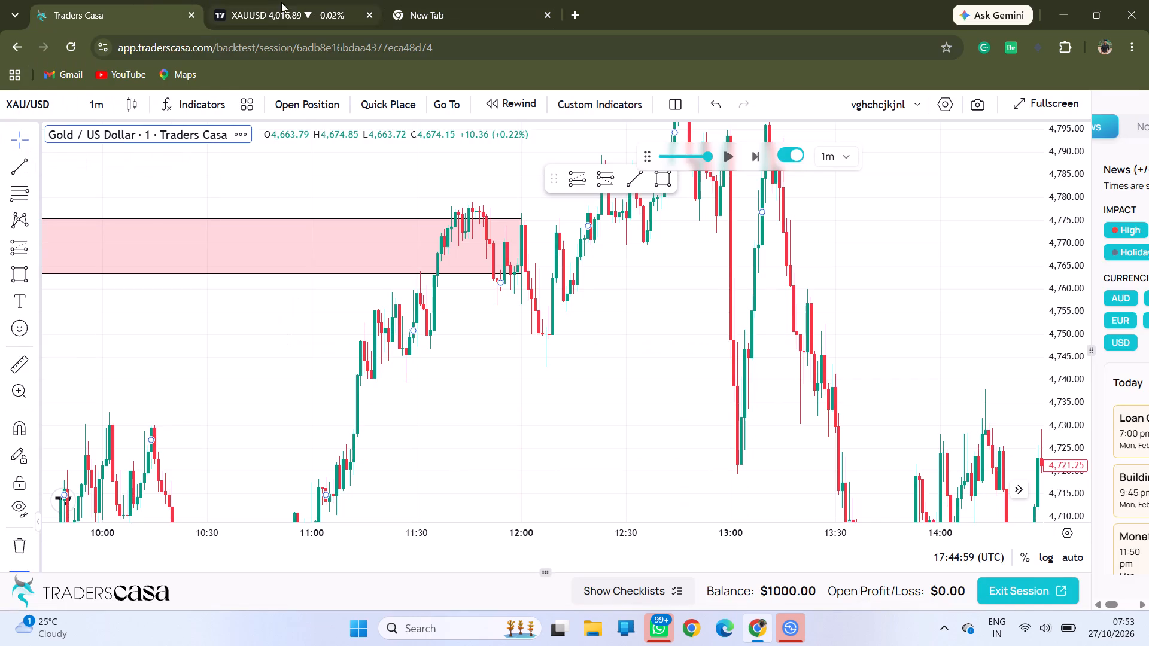
left_click(293, 6)
left_click(461, 4)
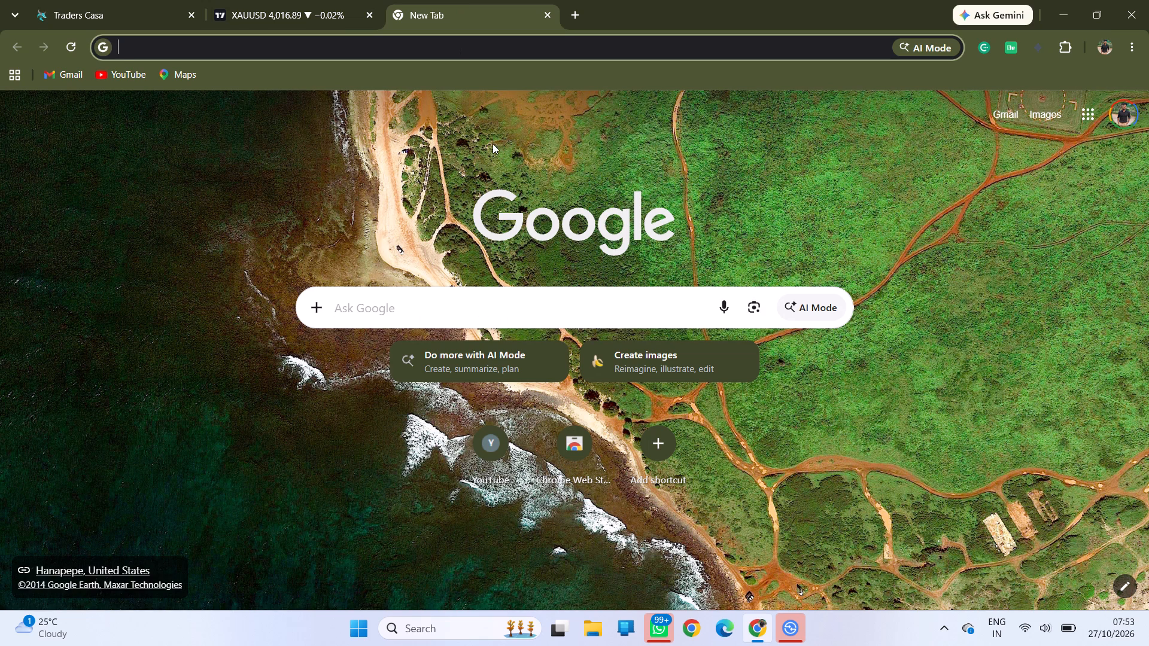
left_click(403, 316)
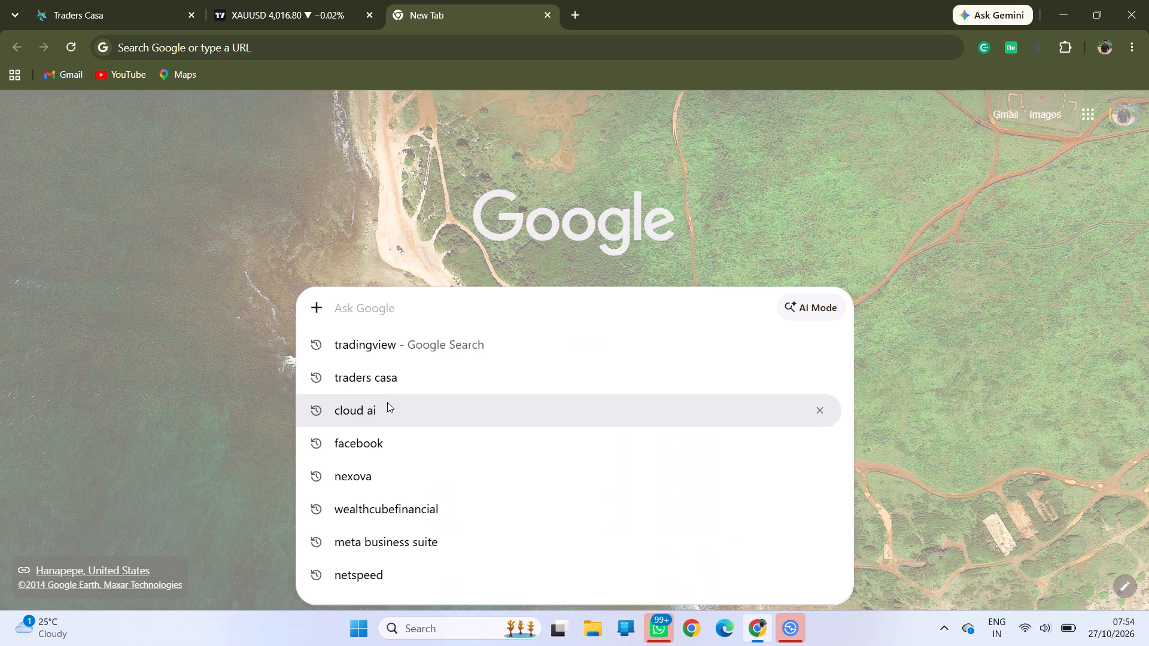
left_click(369, 202)
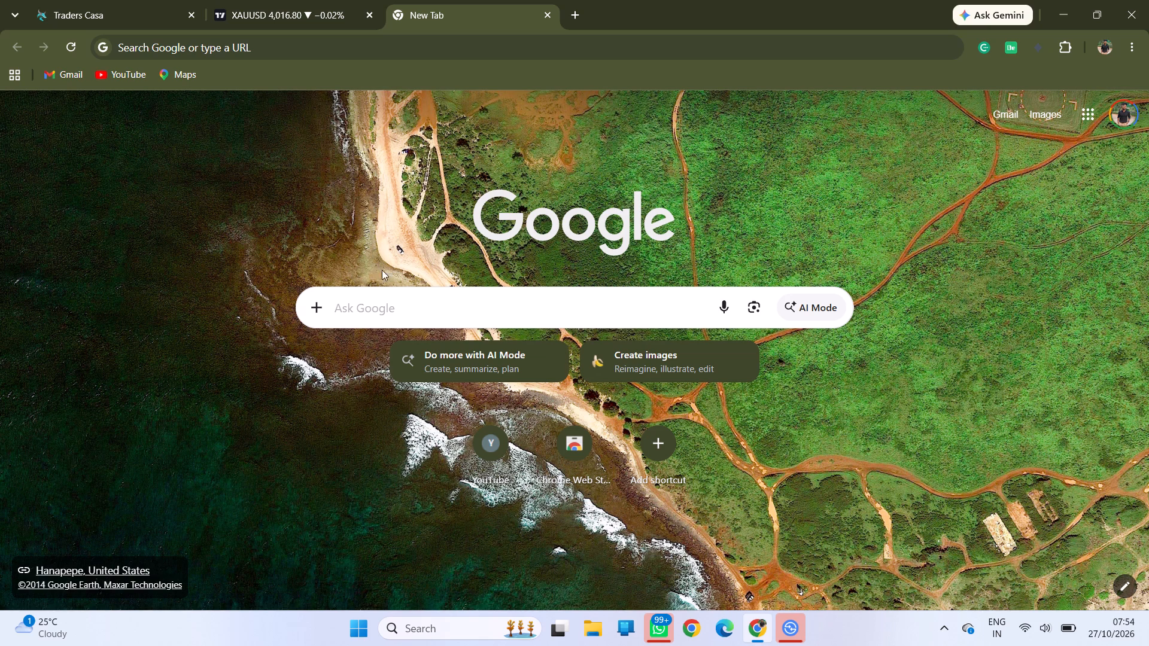
left_click(385, 292)
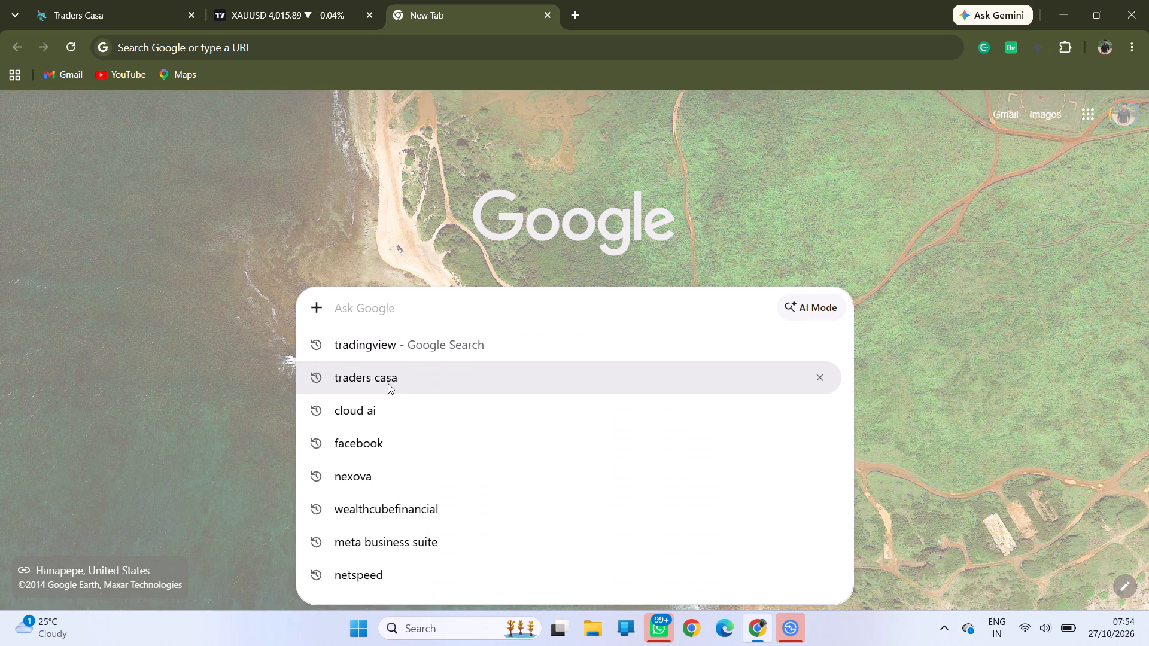
left_click(390, 400)
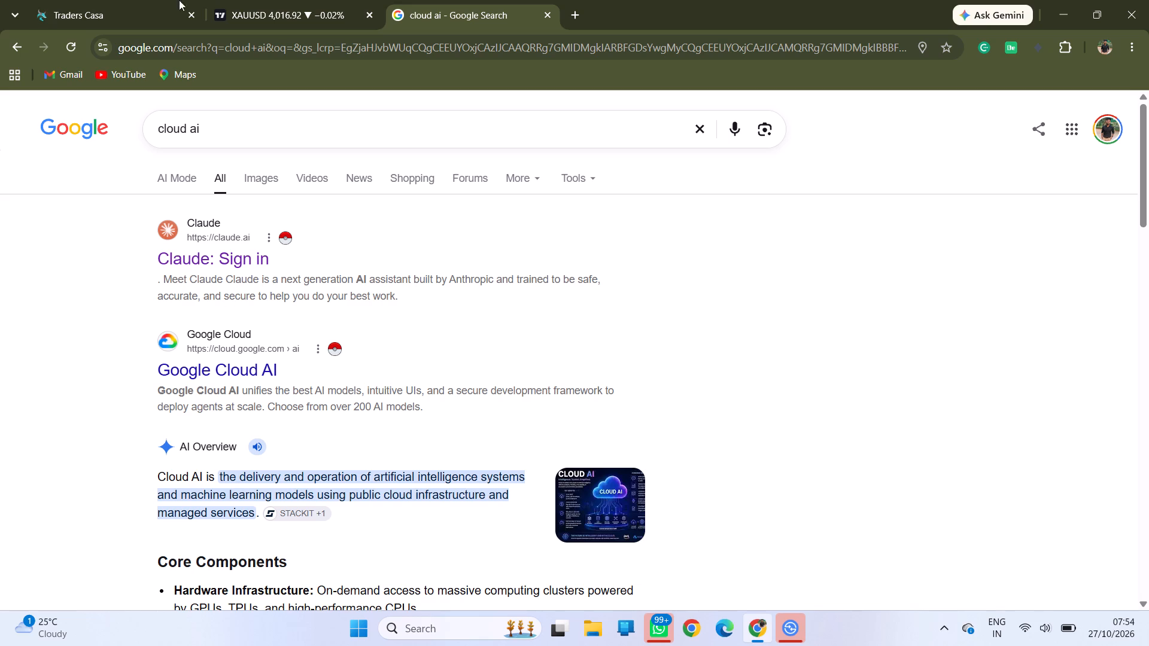
Return to the XAUUSD chart and frame the latest October 4-hour candles around the zone at an adjusted price scale.
left_click(260, 0)
double_click(614, 379)
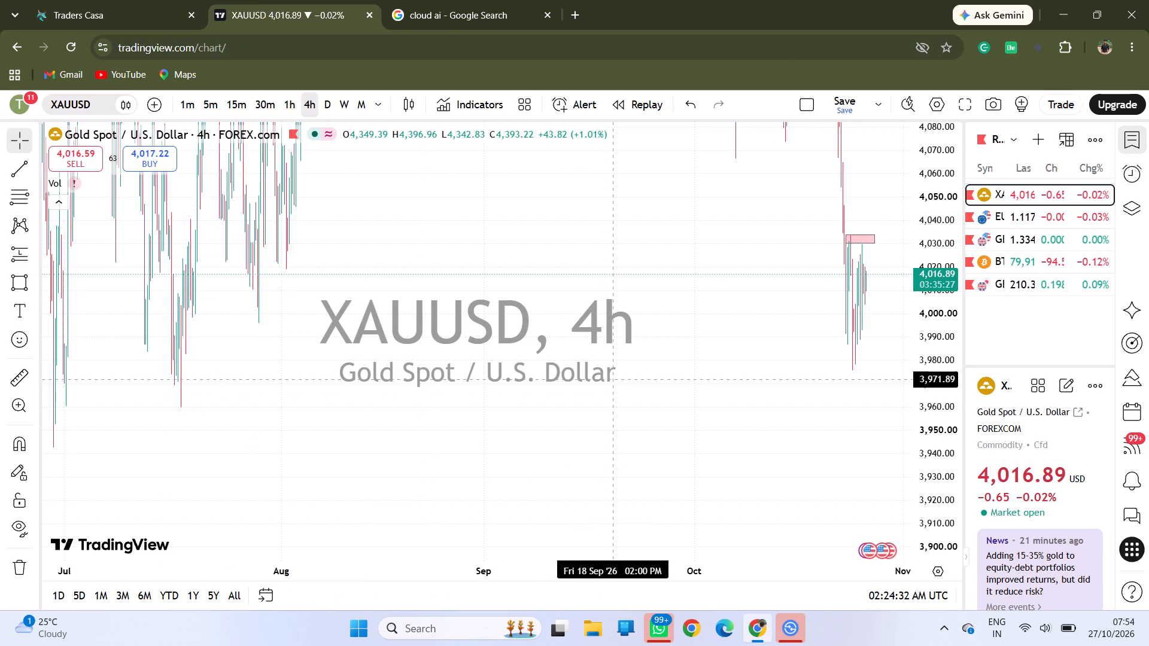
left_click(937, 291)
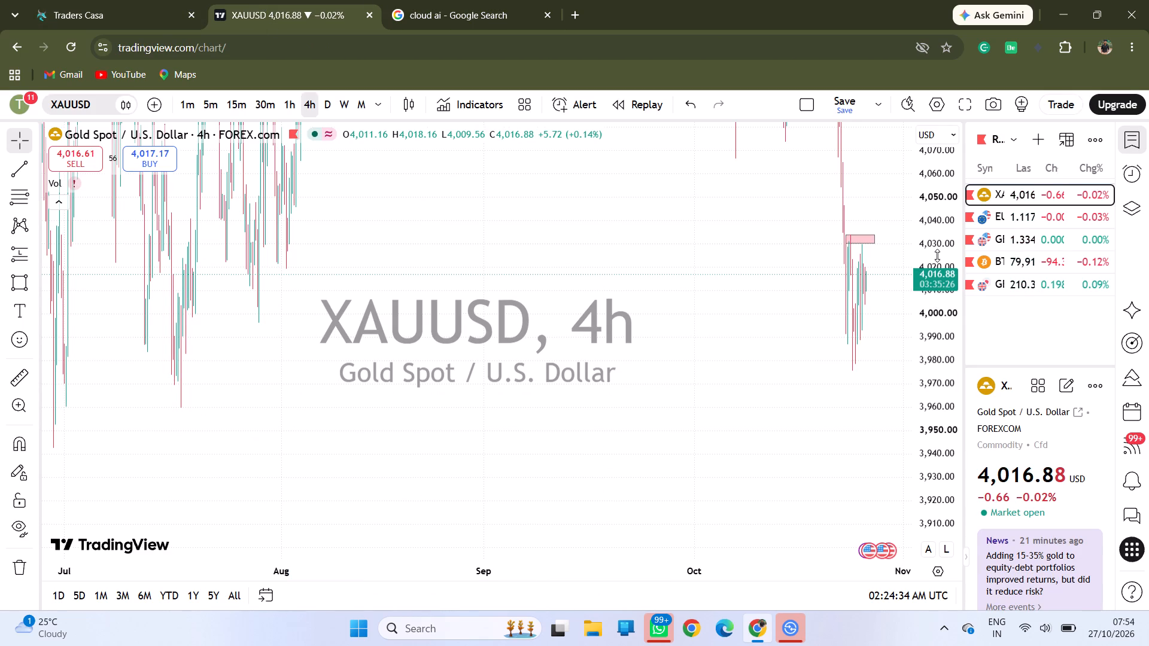
left_click_drag(937, 255, 928, 469)
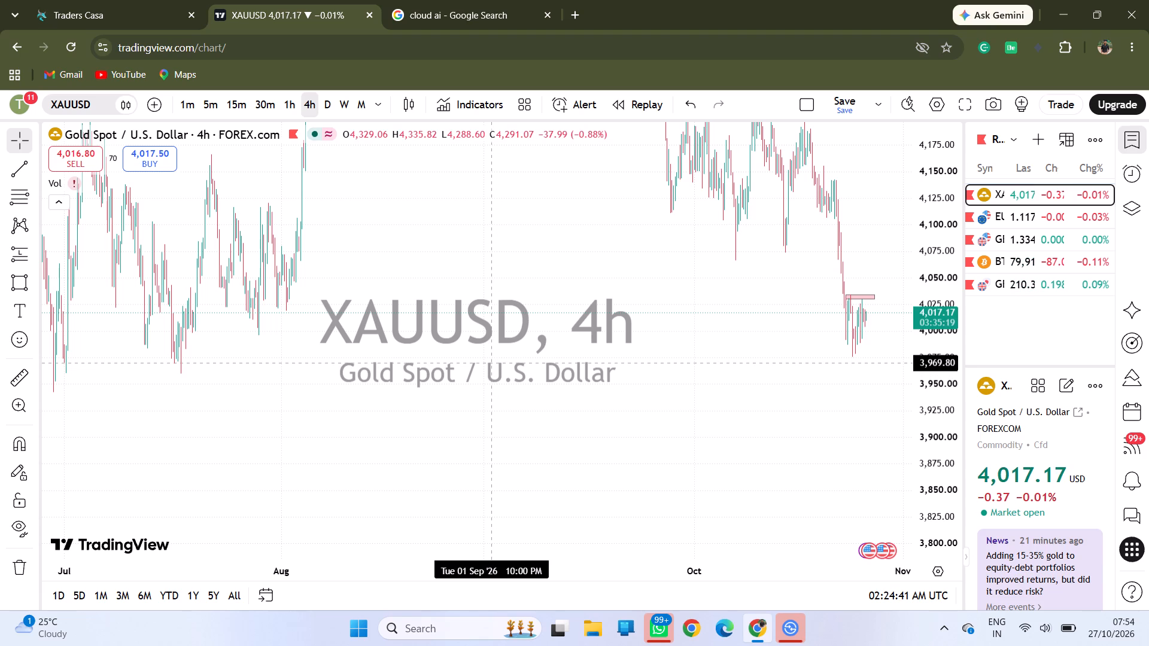
left_click_drag(492, 363, 273, 360)
left_click_drag(618, 354, 358, 364)
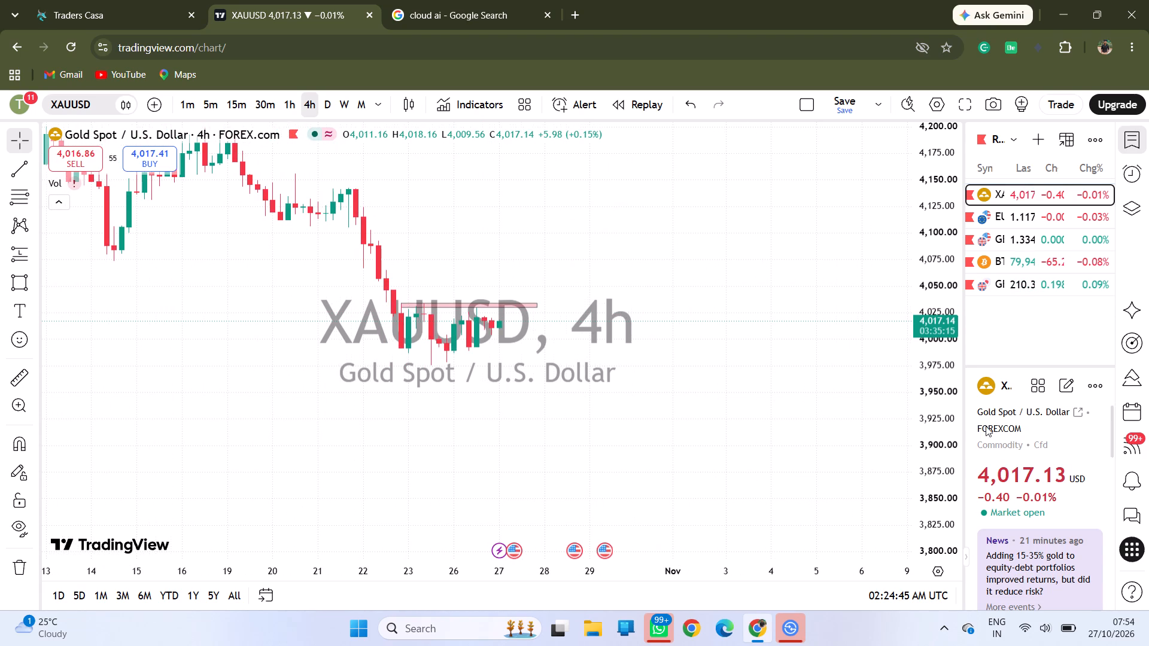
left_click_drag(955, 432, 931, 242)
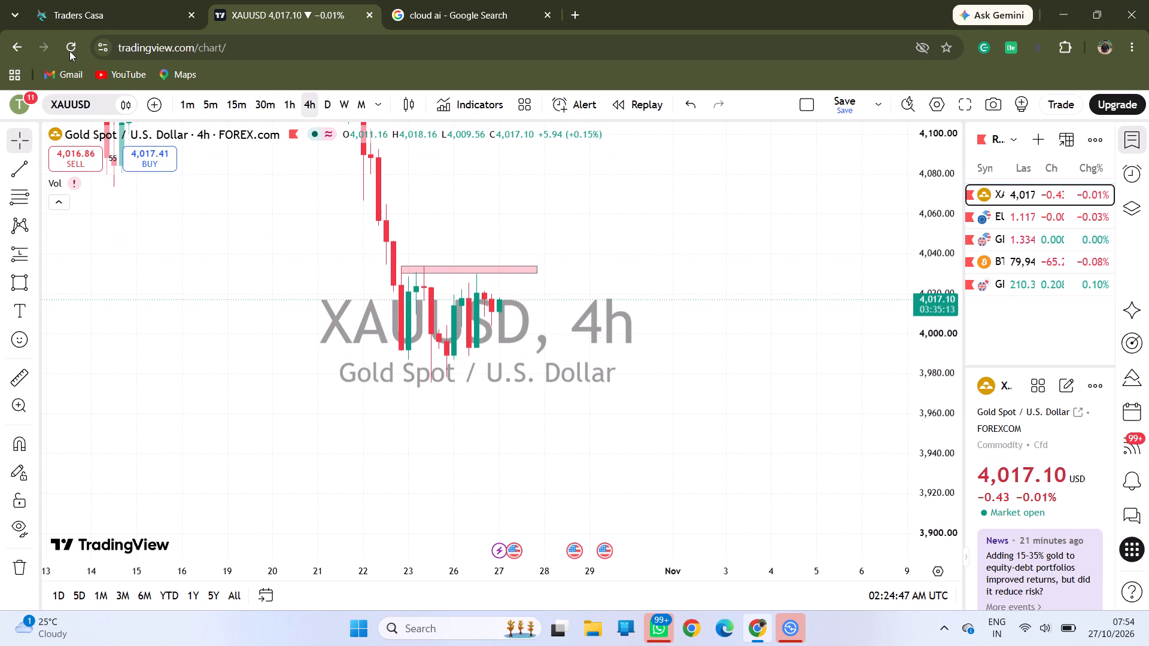
Switch XAUUSD to the 15-minute timeframe and frame the 22–27 October price action beneath the zone with an enlarged price scale.
left_click(236, 106)
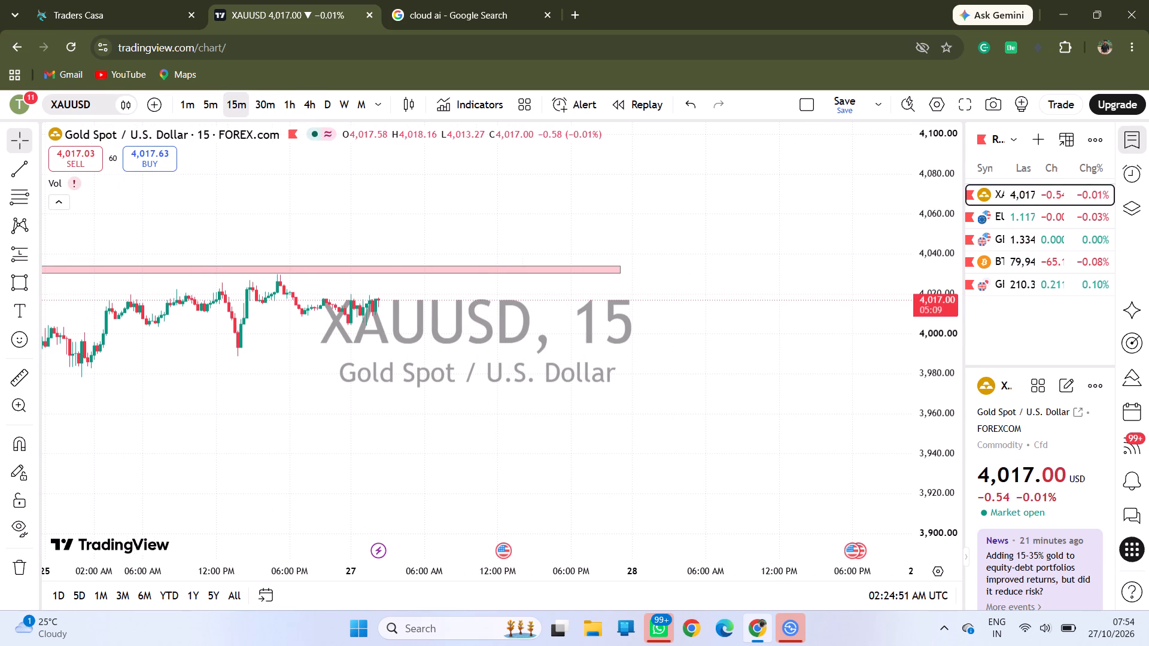
left_click_drag(168, 374, 621, 358)
left_click_drag(566, 352, 519, 352)
left_click_drag(952, 468, 913, 286)
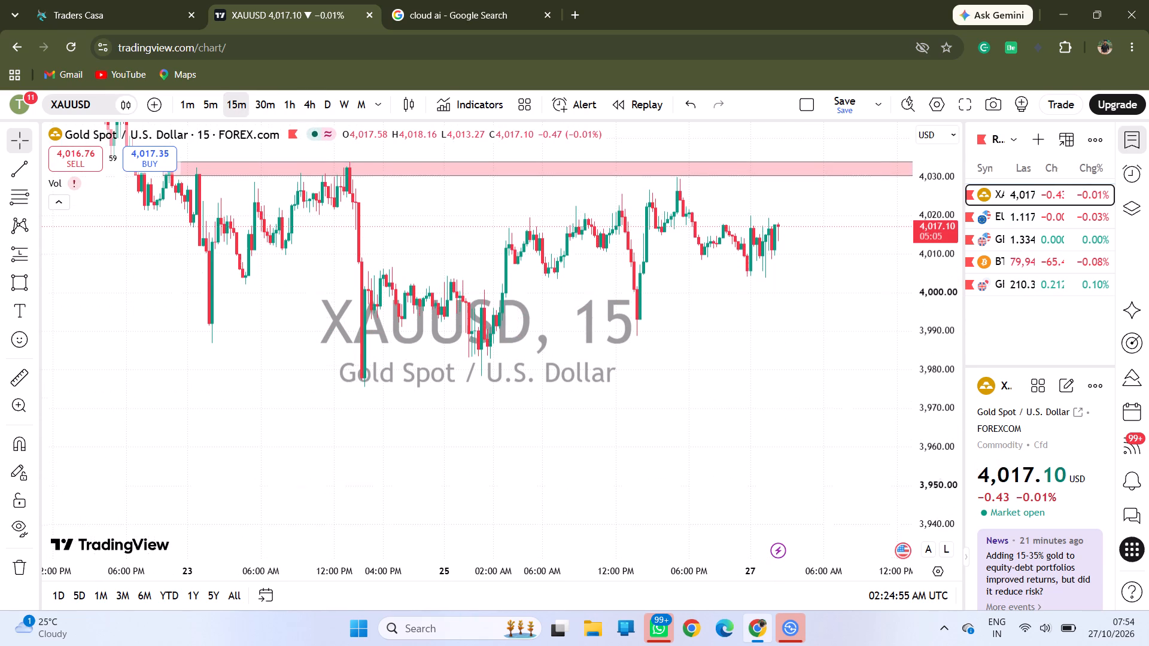
left_click_drag(913, 286, 909, 274)
left_click_drag(601, 231, 592, 304)
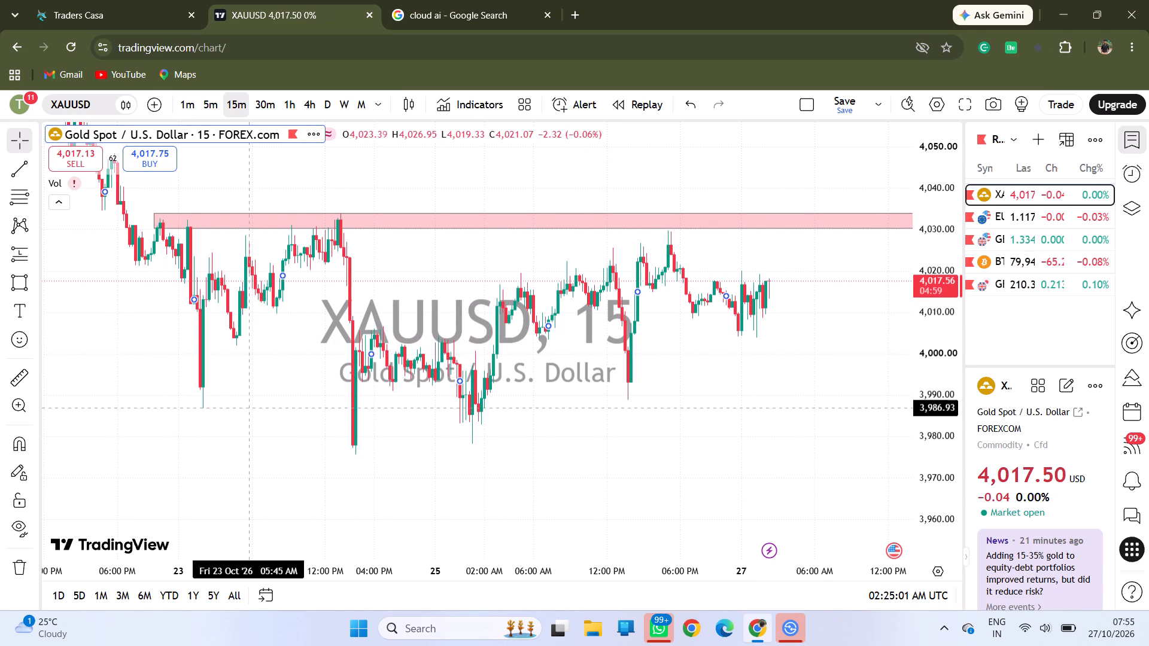
Examine the 22–27 October 15-minute price action beneath the pink zone with the price scale stretched vertically.
left_click_drag(250, 408, 239, 411)
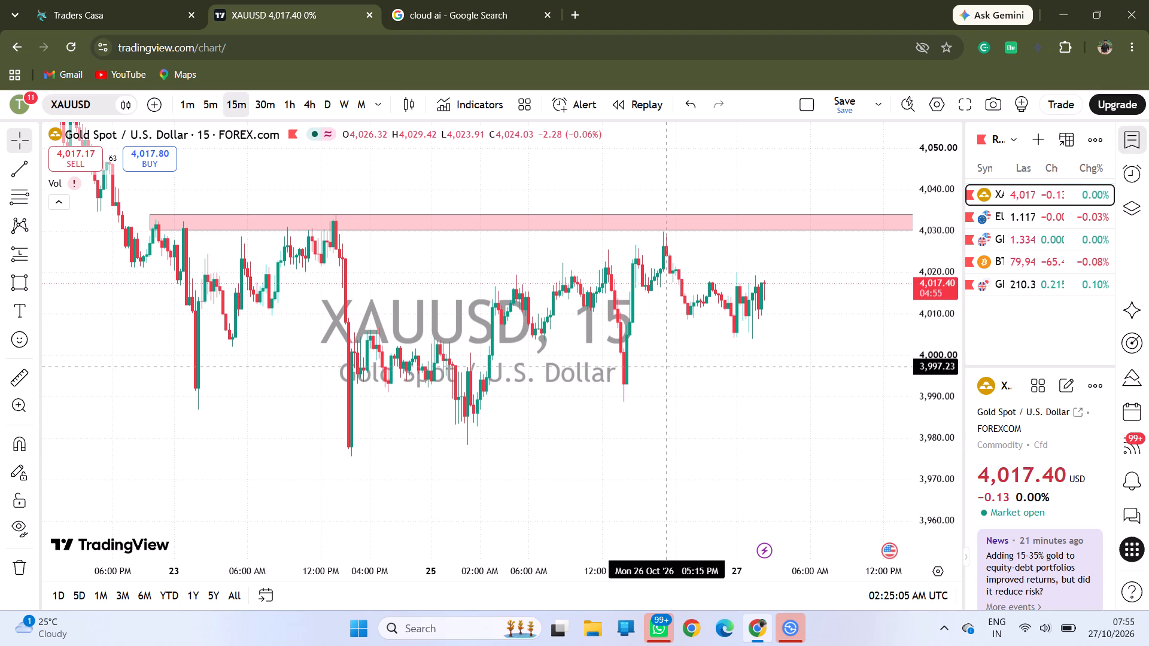
left_click_drag(668, 367, 515, 361)
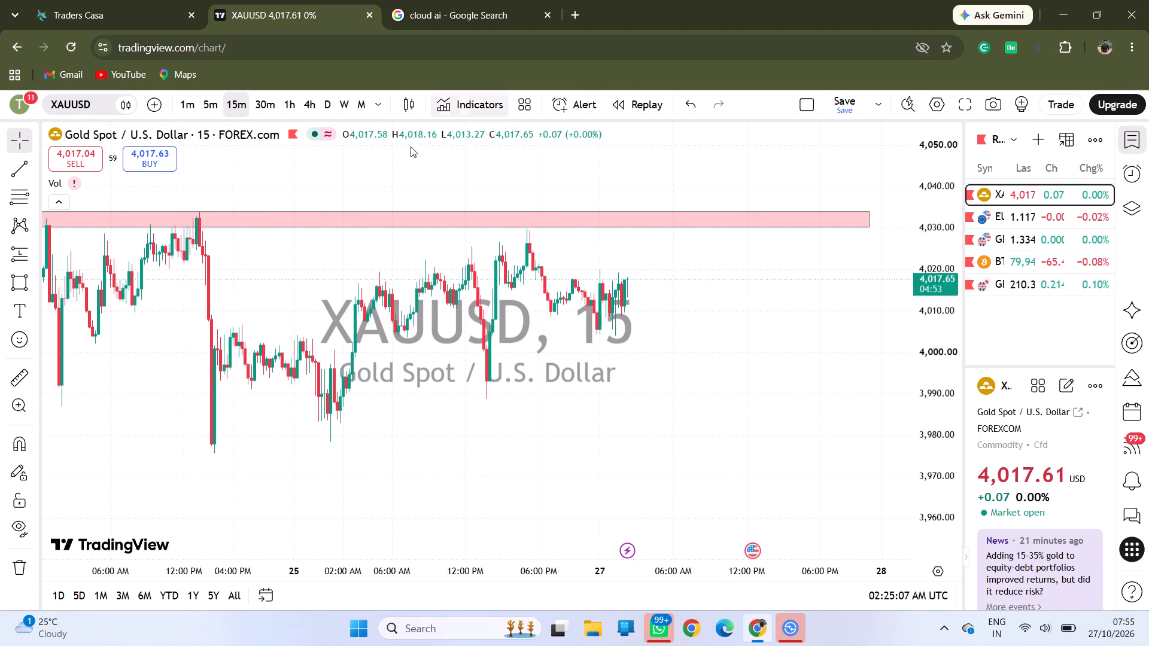
left_click_drag(573, 267, 734, 355)
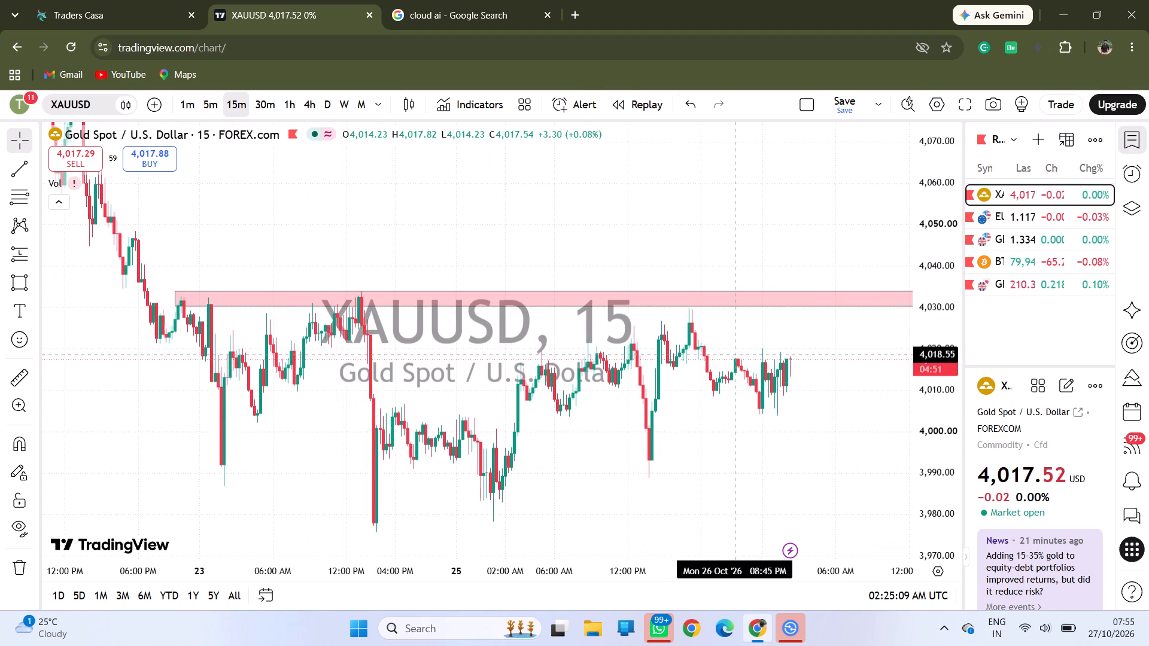
left_click_drag(734, 355, 649, 292)
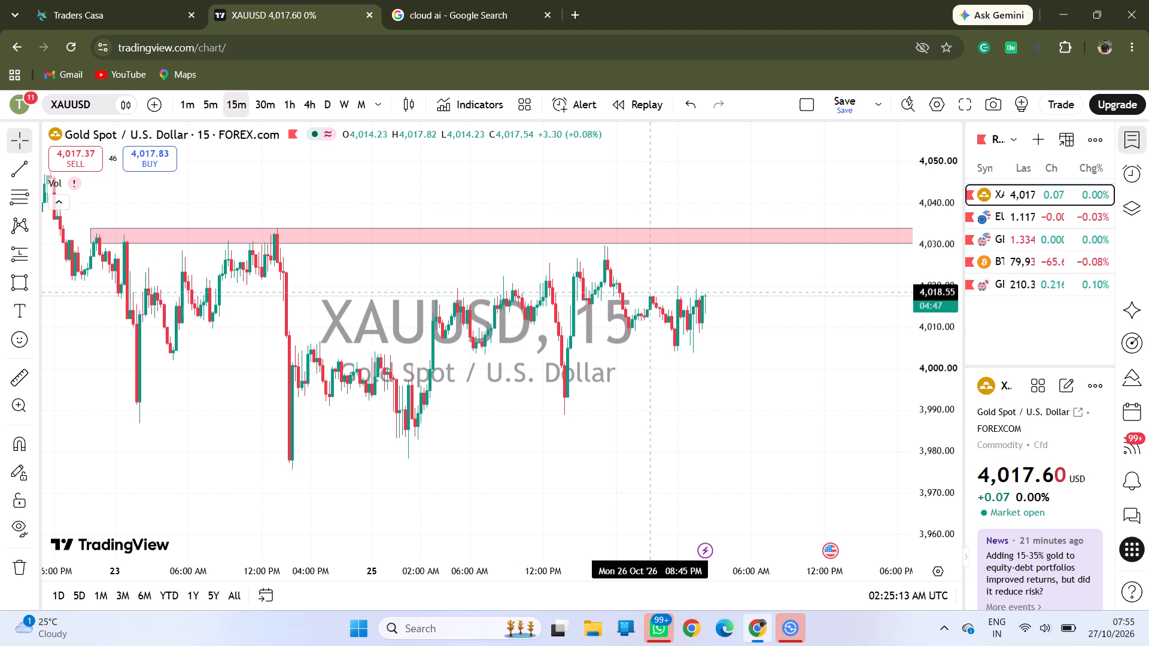
left_click_drag(539, 348, 599, 332)
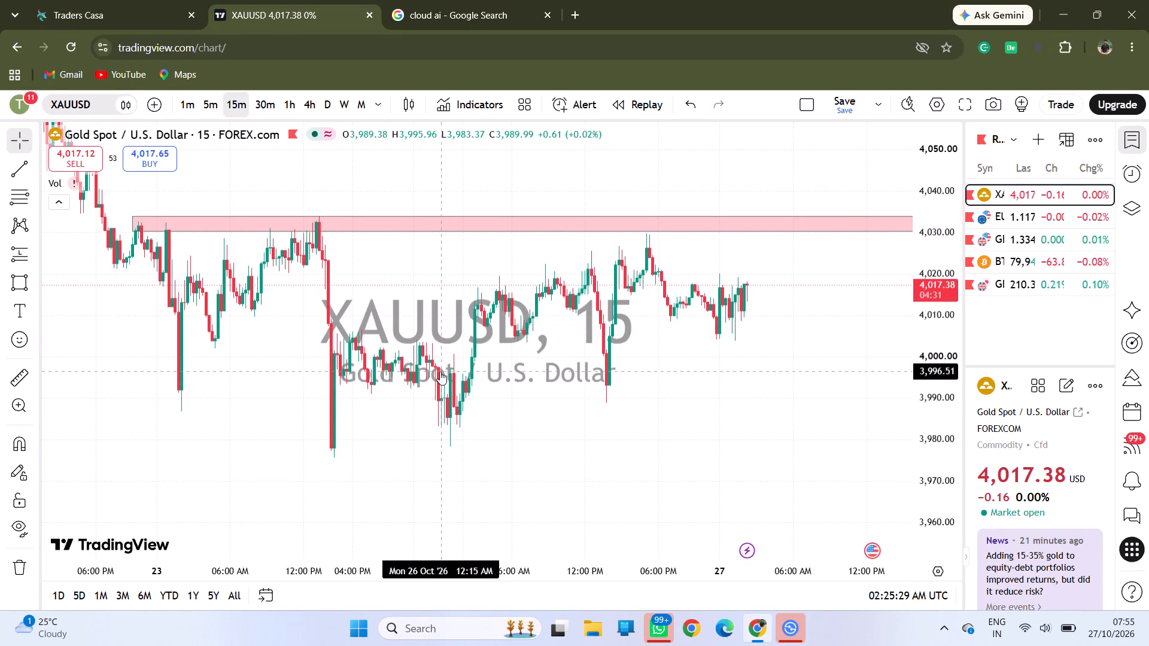
left_click_drag(939, 449, 939, 298)
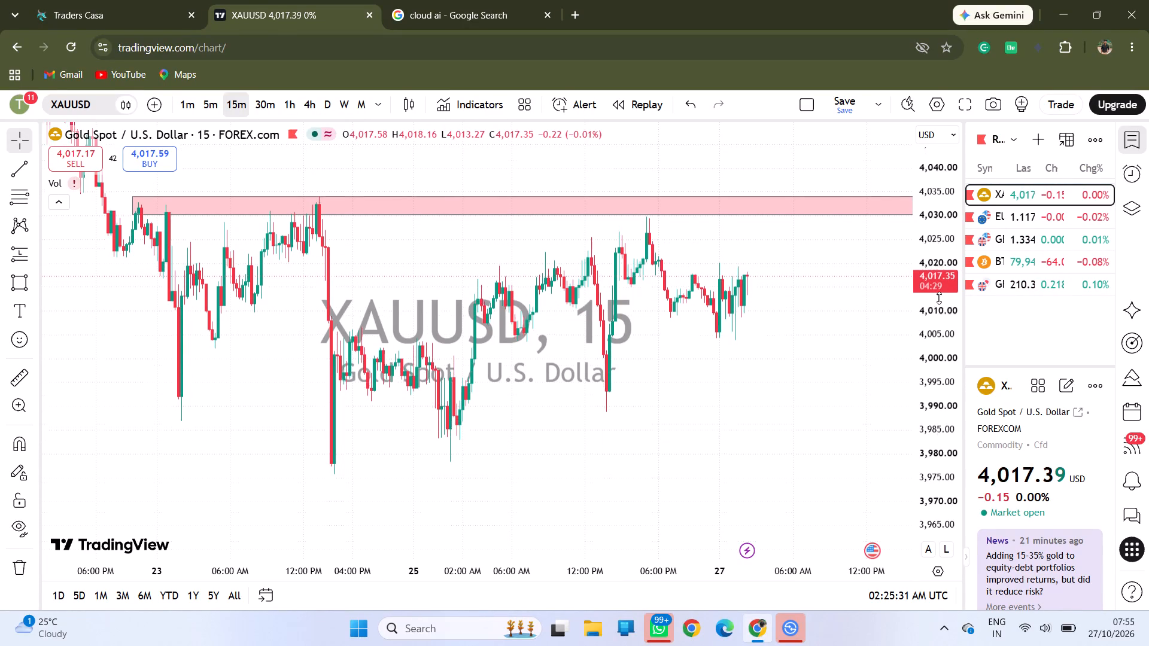
left_click_drag(939, 298, 920, 218)
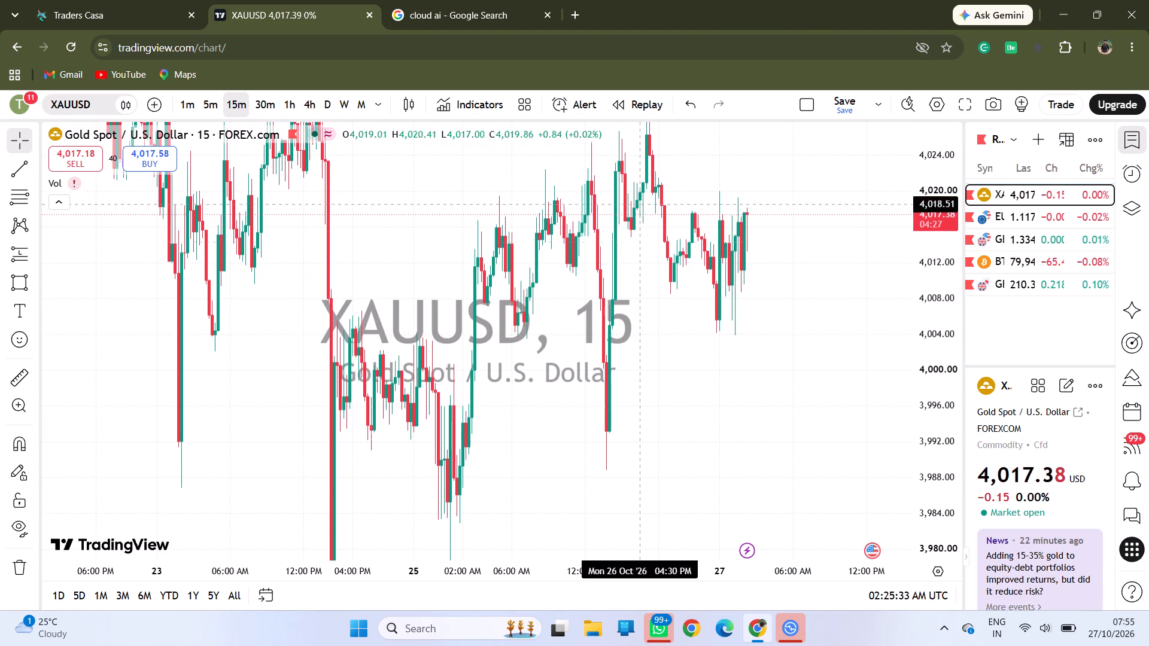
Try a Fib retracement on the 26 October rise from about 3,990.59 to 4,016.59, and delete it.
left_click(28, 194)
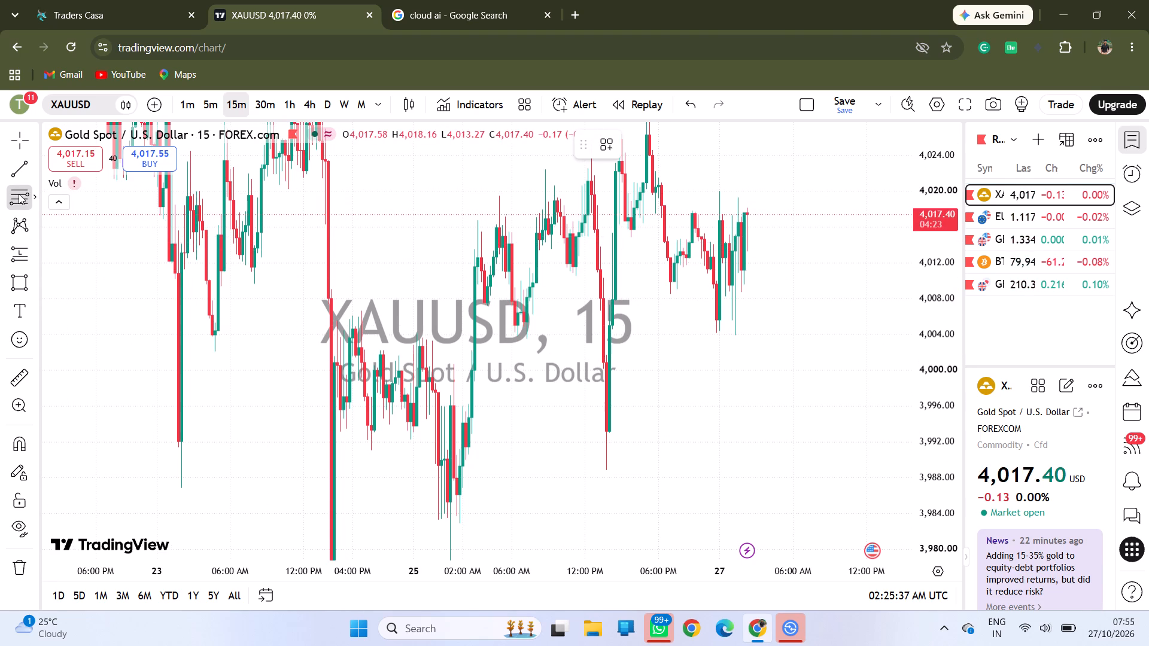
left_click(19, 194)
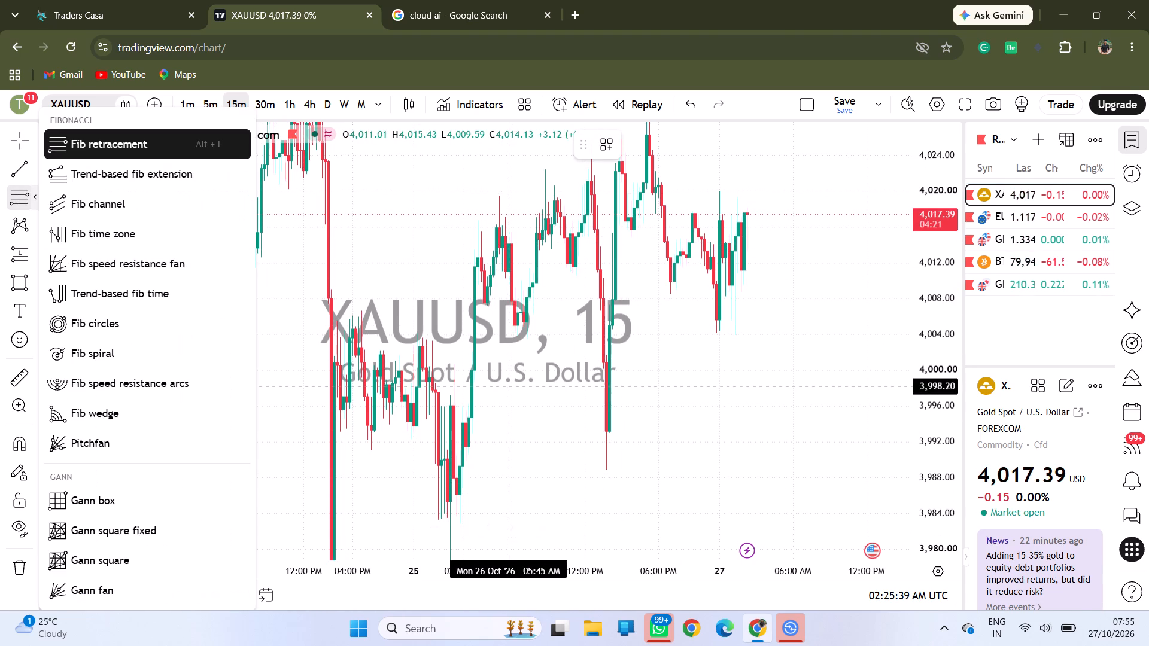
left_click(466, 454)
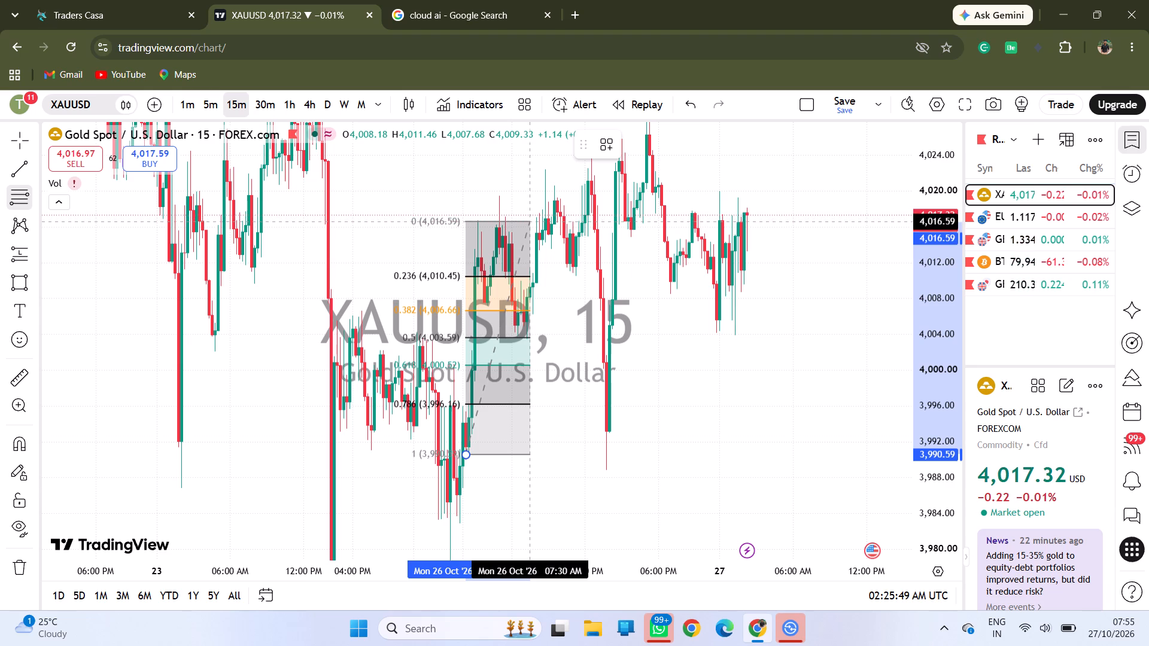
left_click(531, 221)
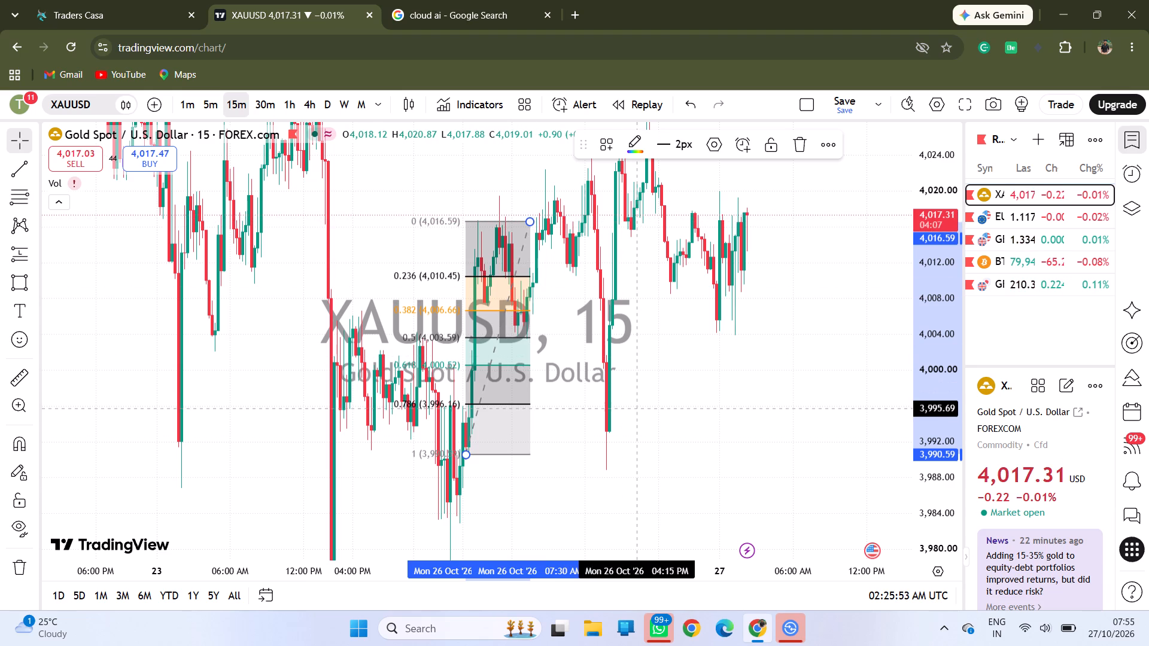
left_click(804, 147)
Narrow the pink zone by raising its lower edge to about 4,032, with its start at 22 October 10:15 PM.
left_click_drag(659, 321, 566, 315)
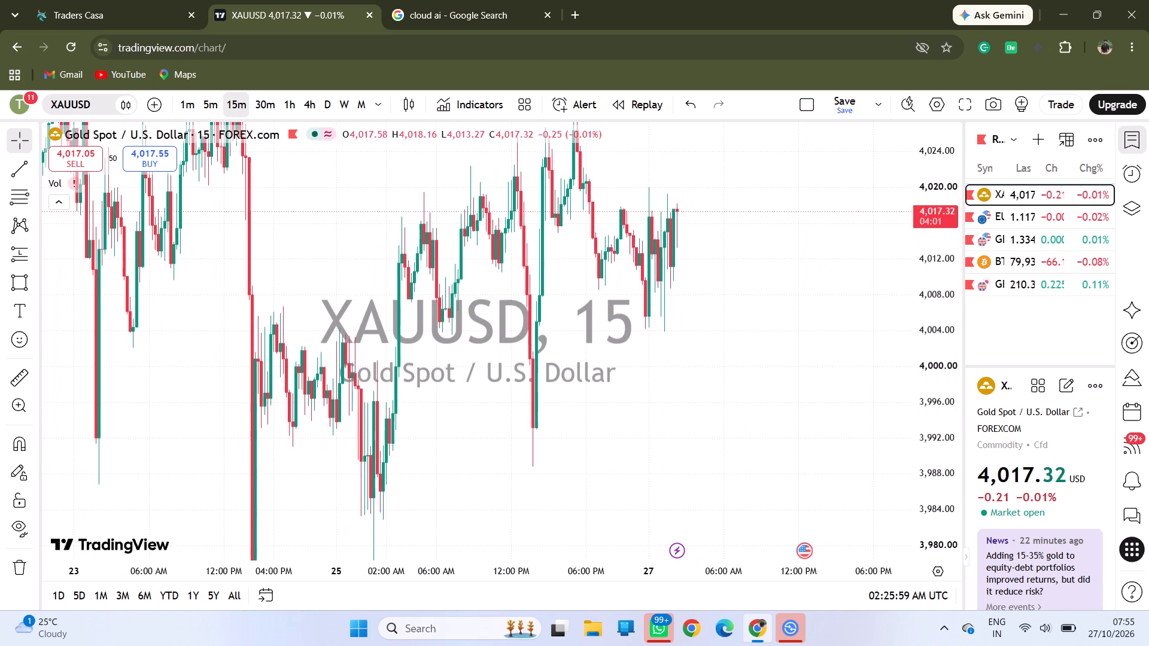
left_click_drag(947, 263, 971, 387)
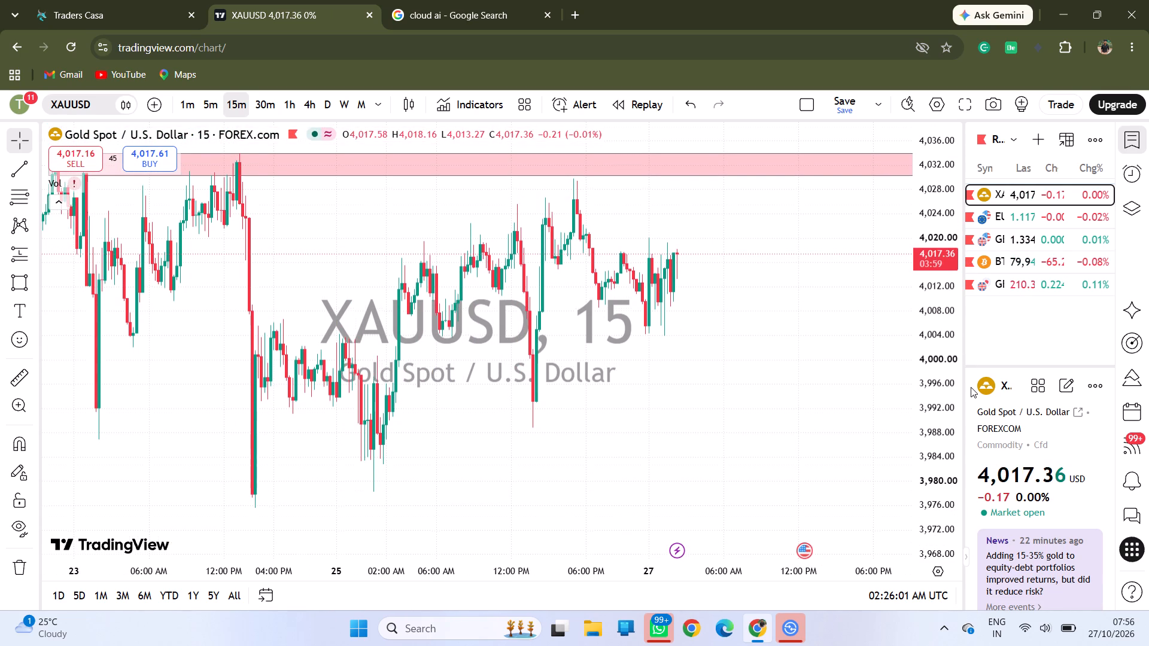
left_click_drag(584, 365, 665, 378)
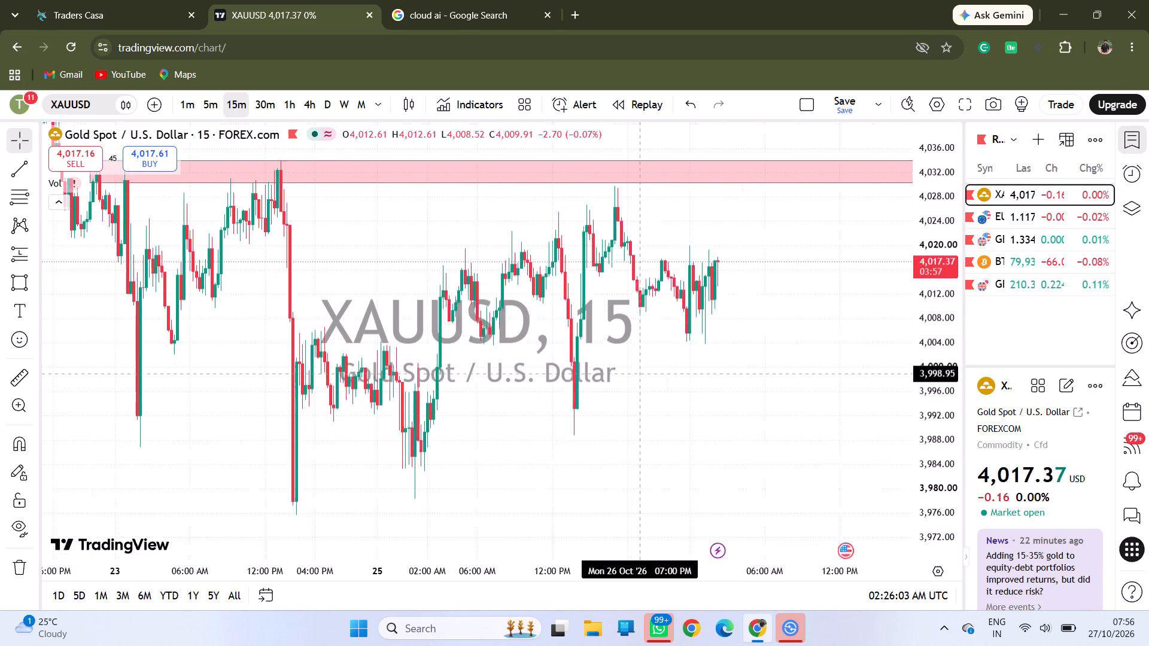
left_click_drag(665, 378, 671, 379)
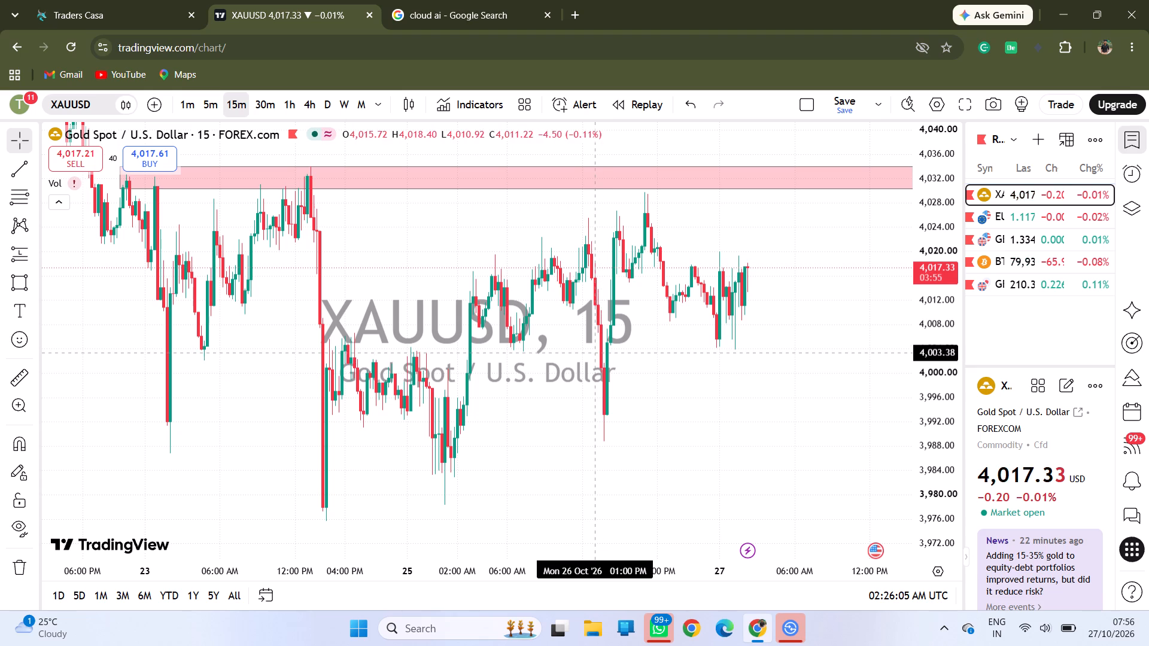
left_click_drag(539, 345, 594, 391)
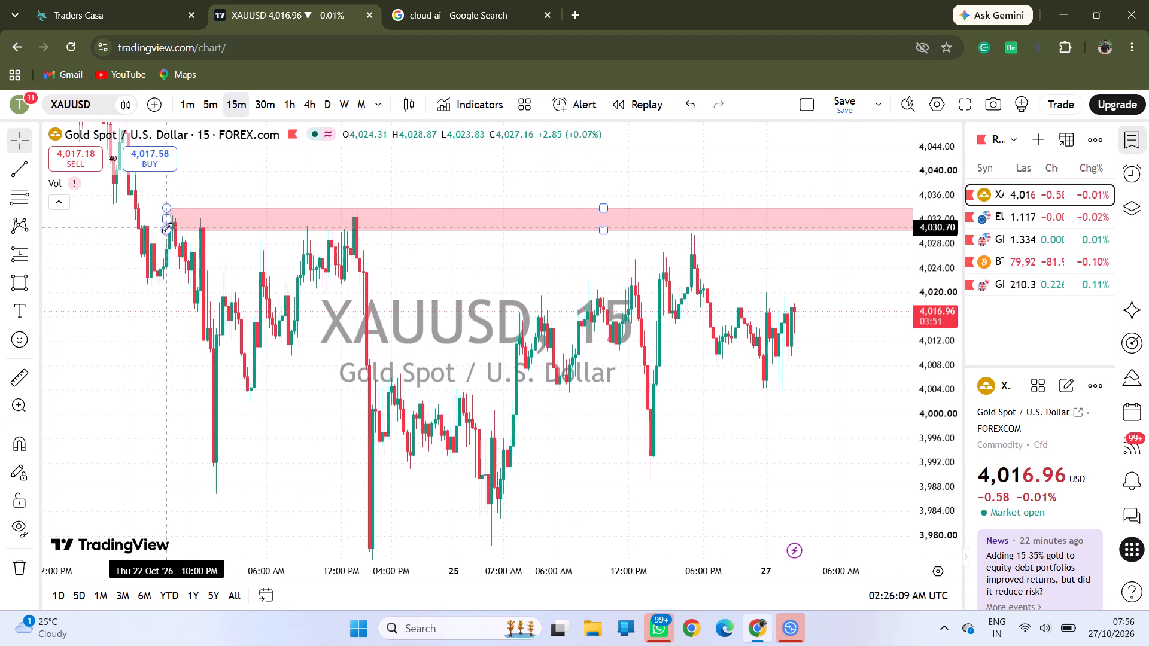
left_click_drag(167, 228, 170, 218)
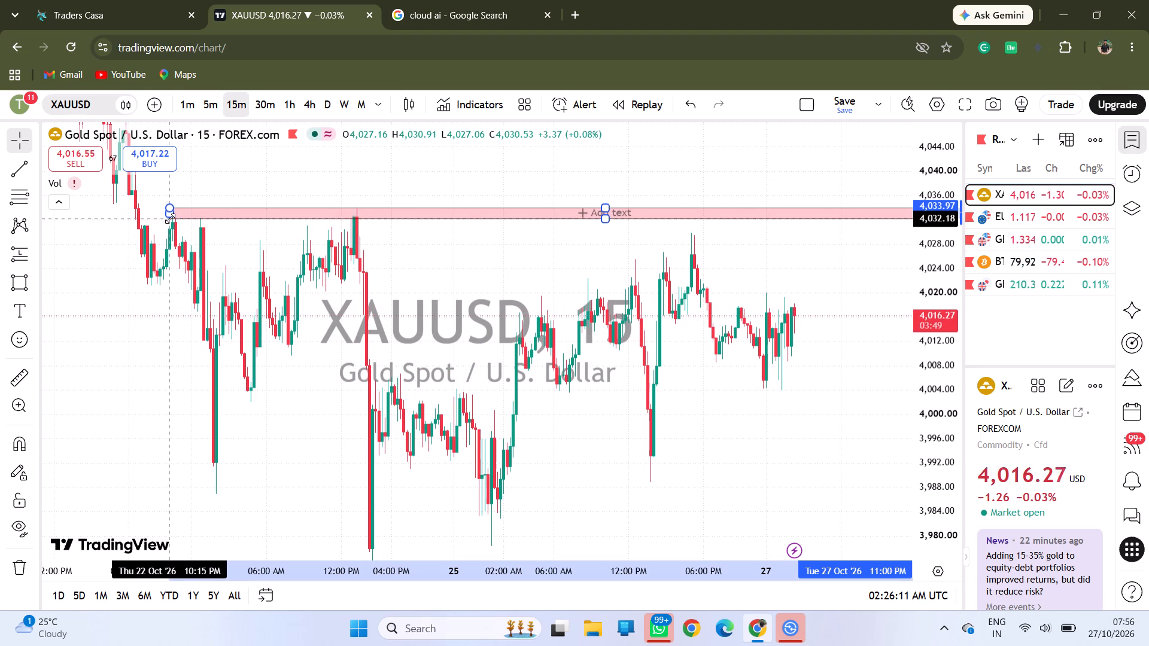
left_click_drag(170, 218, 170, 217)
left_click(521, 273)
Switch XAUUSD to the 1-hour timeframe and examine the narrowed zone against the mid-October decline and latest candles.
left_click_drag(695, 346, 689, 342)
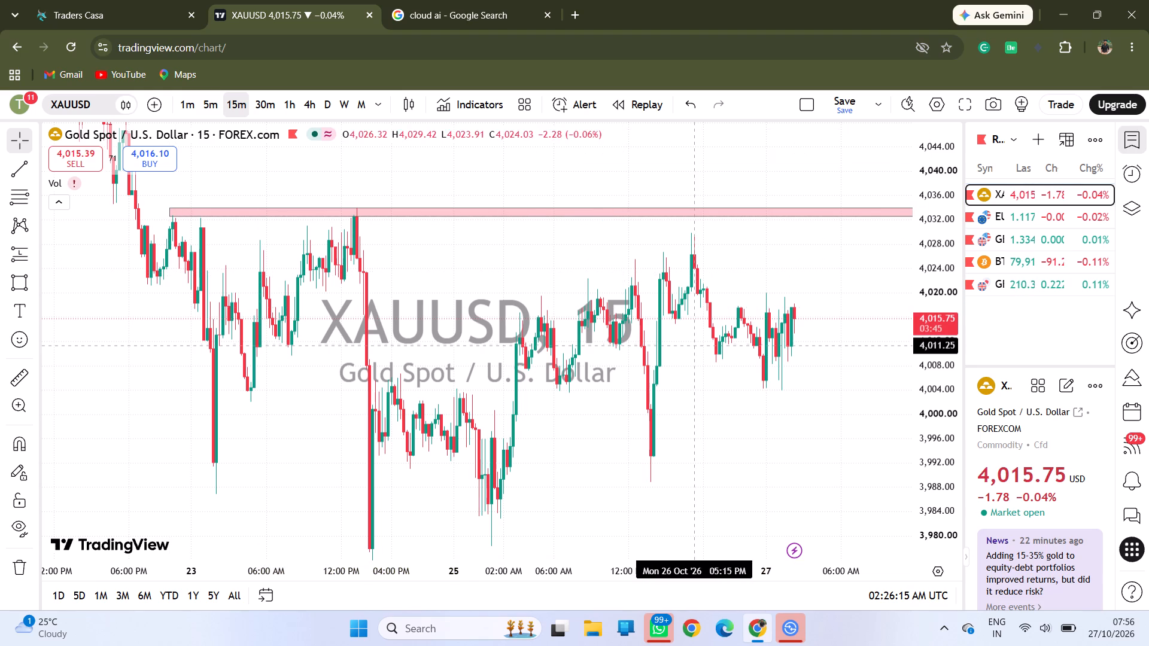
left_click_drag(689, 342, 576, 258)
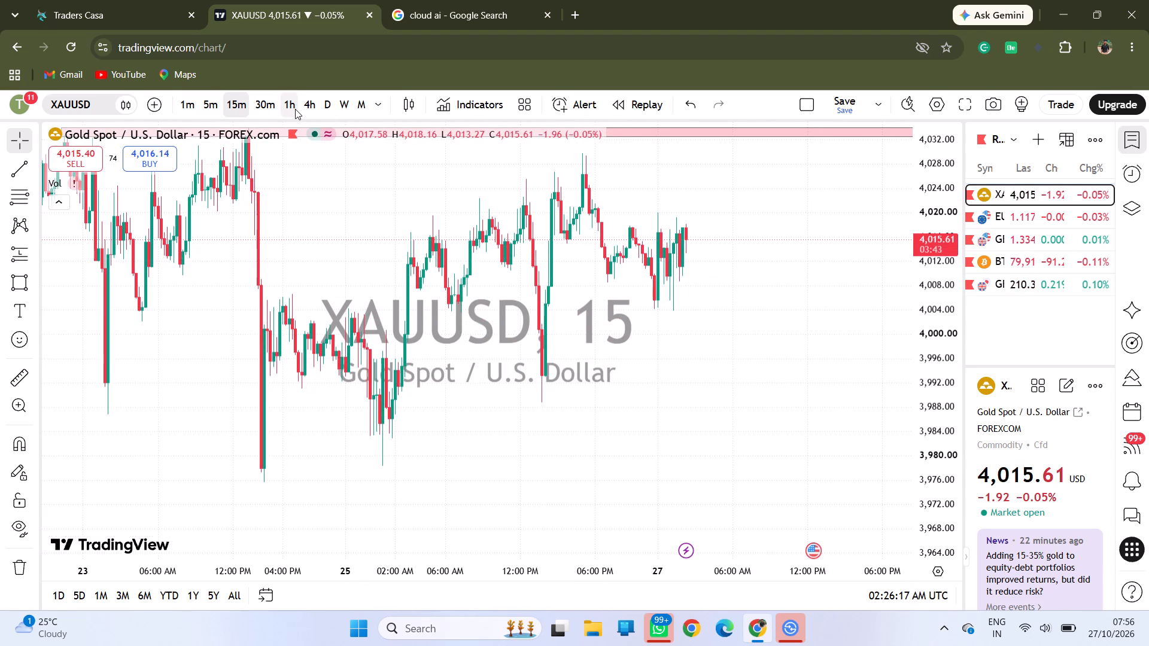
left_click(295, 109)
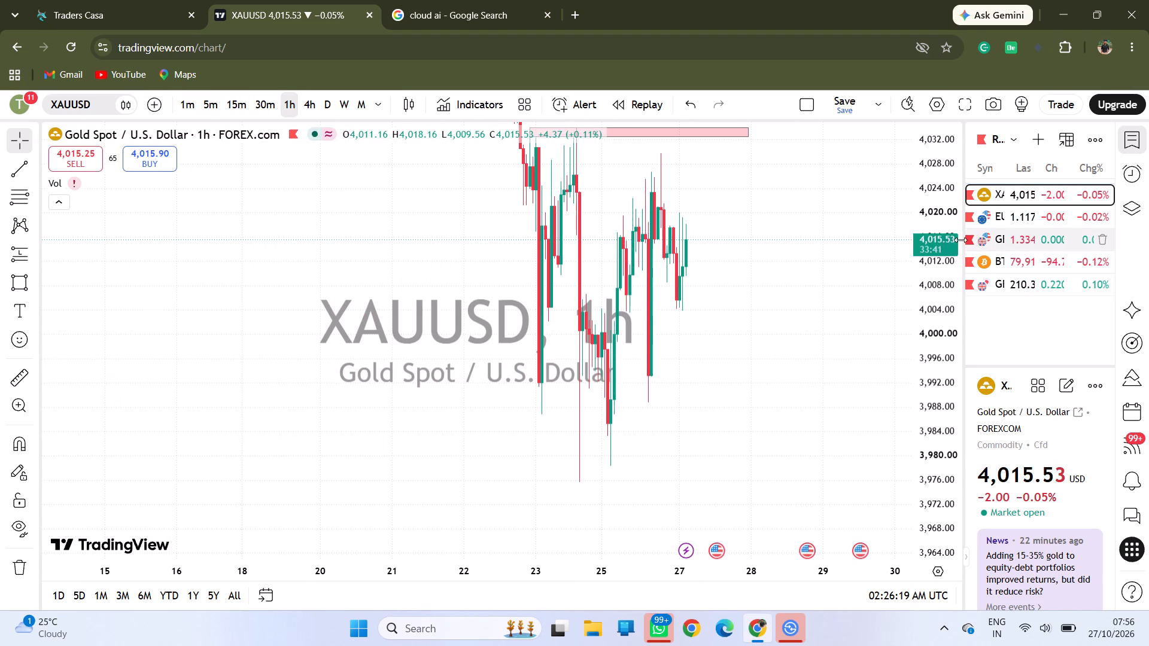
left_click_drag(944, 240, 950, 443)
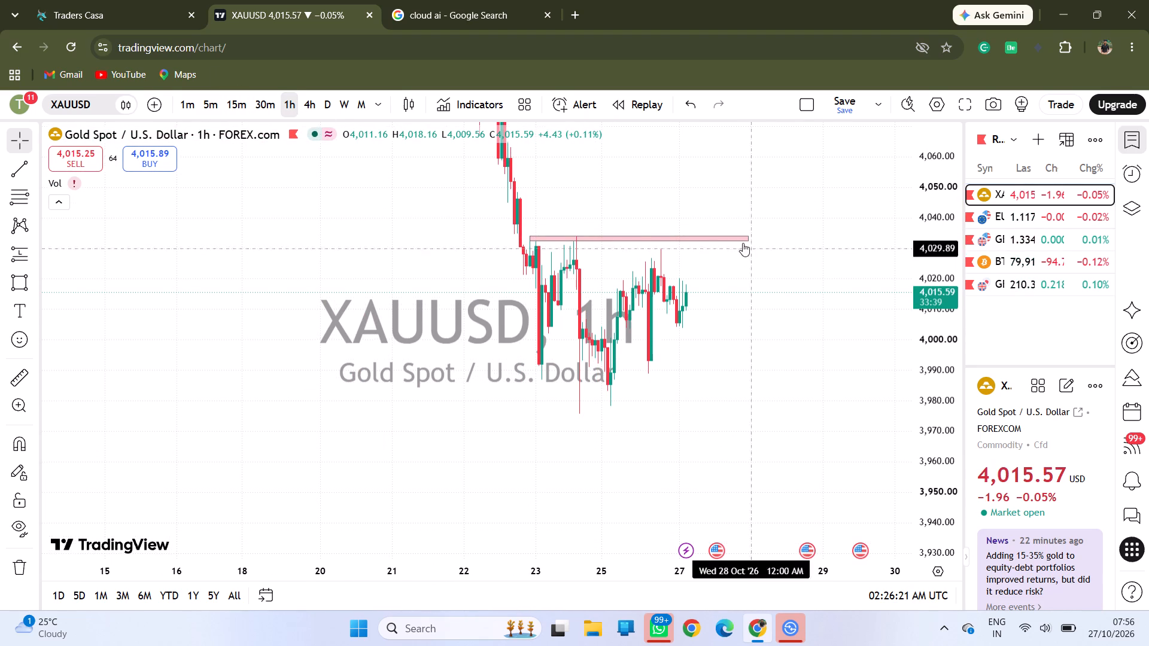
left_click_drag(692, 200, 642, 312)
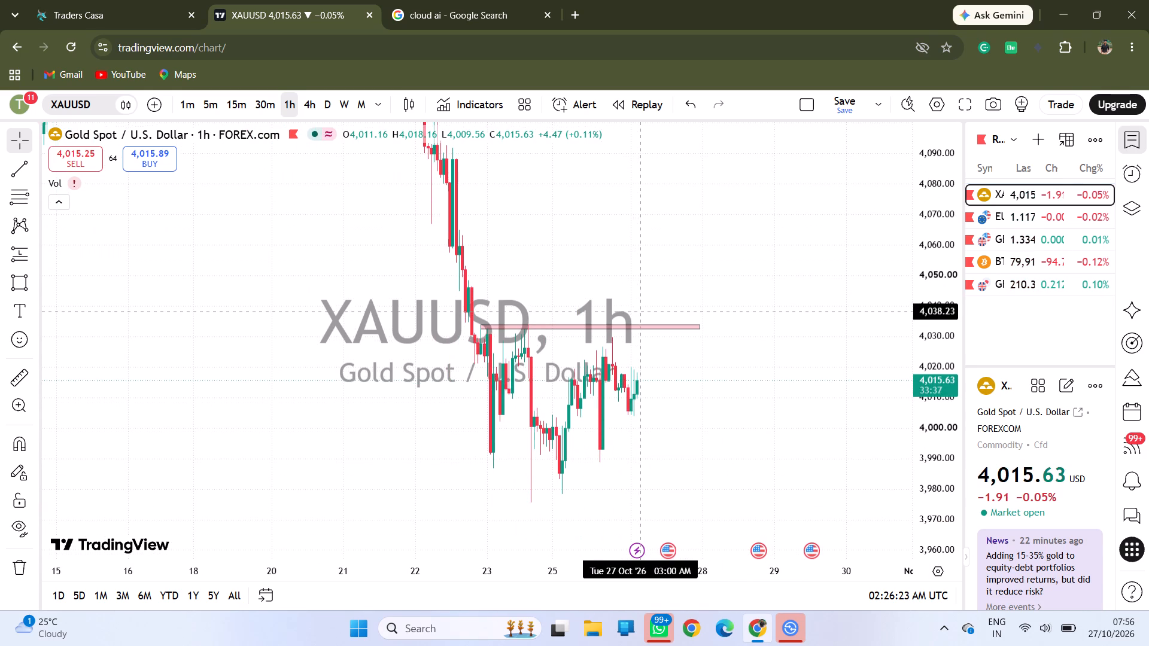
left_click_drag(572, 292, 649, 290)
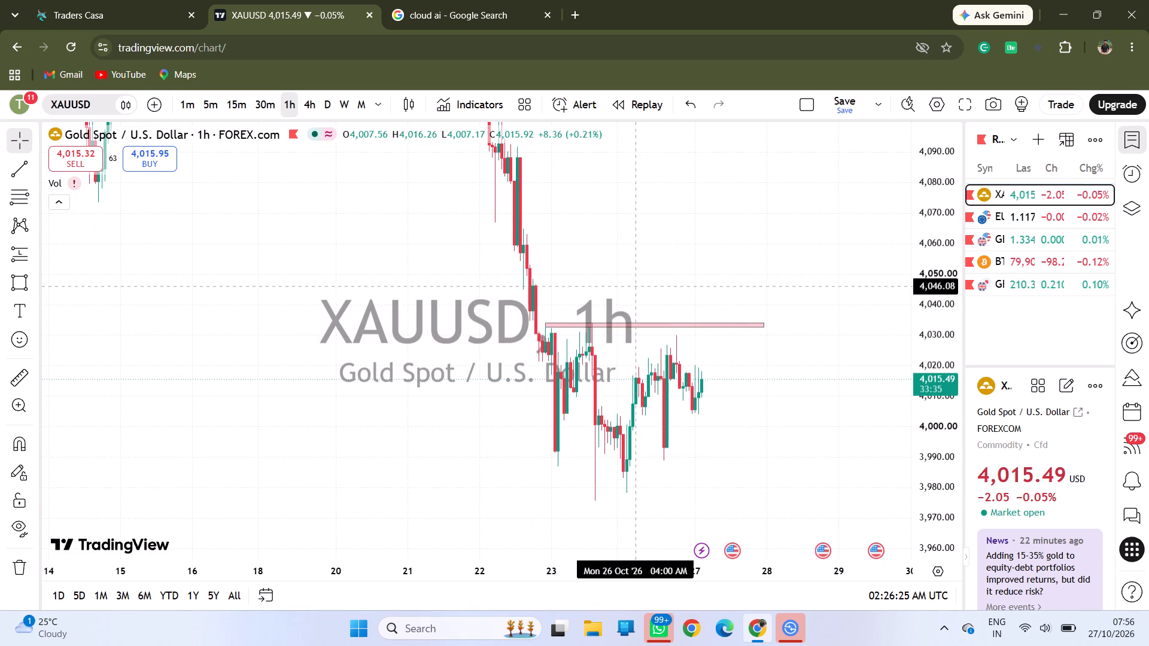
left_click_drag(620, 278, 644, 348)
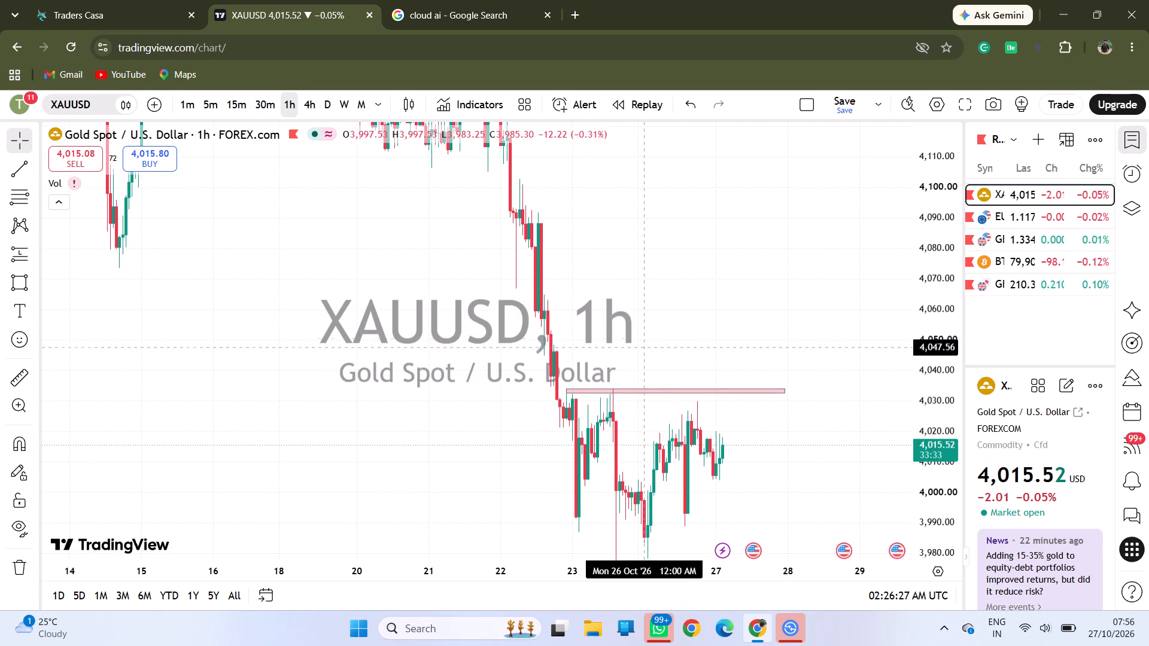
left_click(596, 272)
left_click_drag(564, 301, 564, 322)
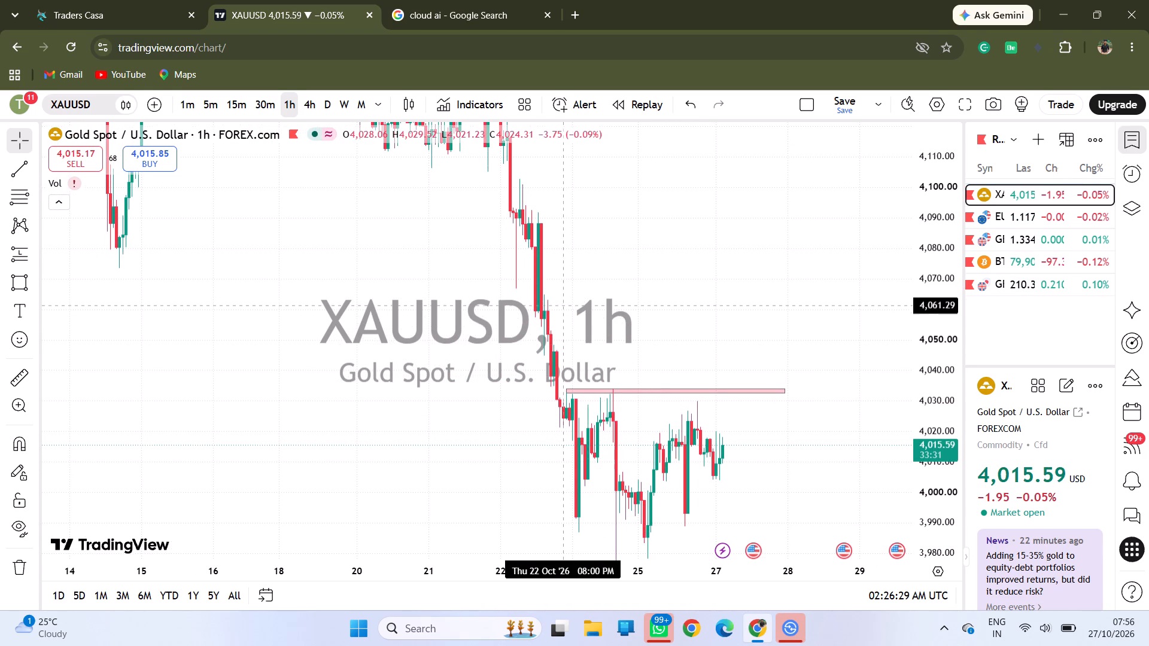
left_click_drag(564, 322, 564, 336)
left_click_drag(527, 298, 521, 368)
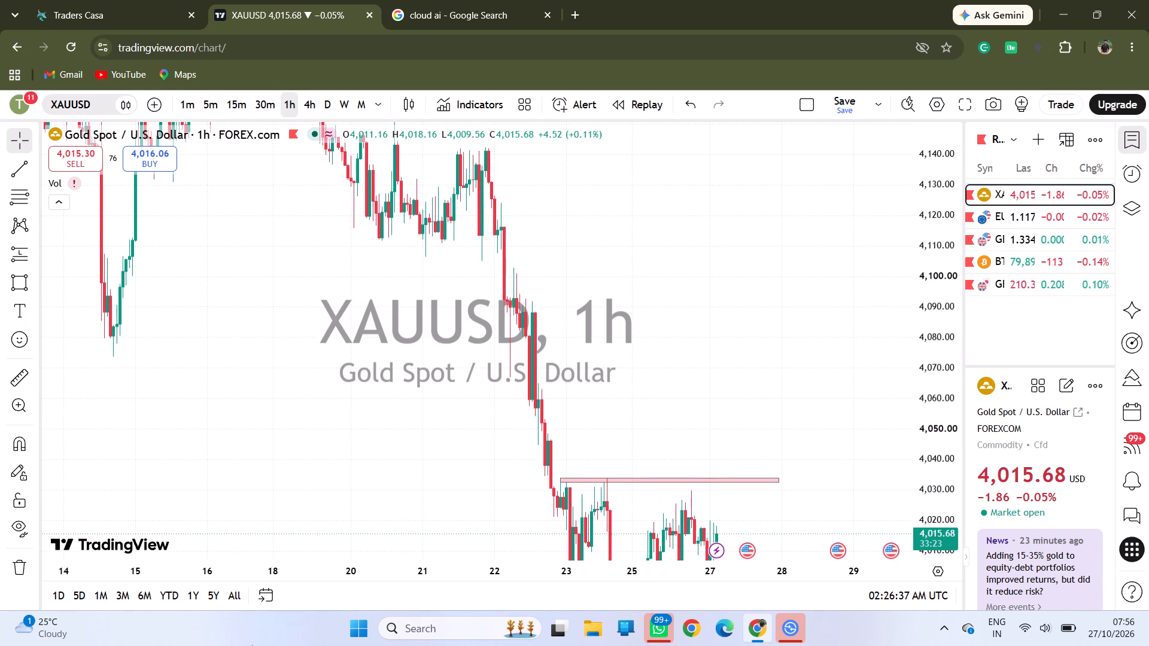
left_click_drag(504, 380, 426, 207)
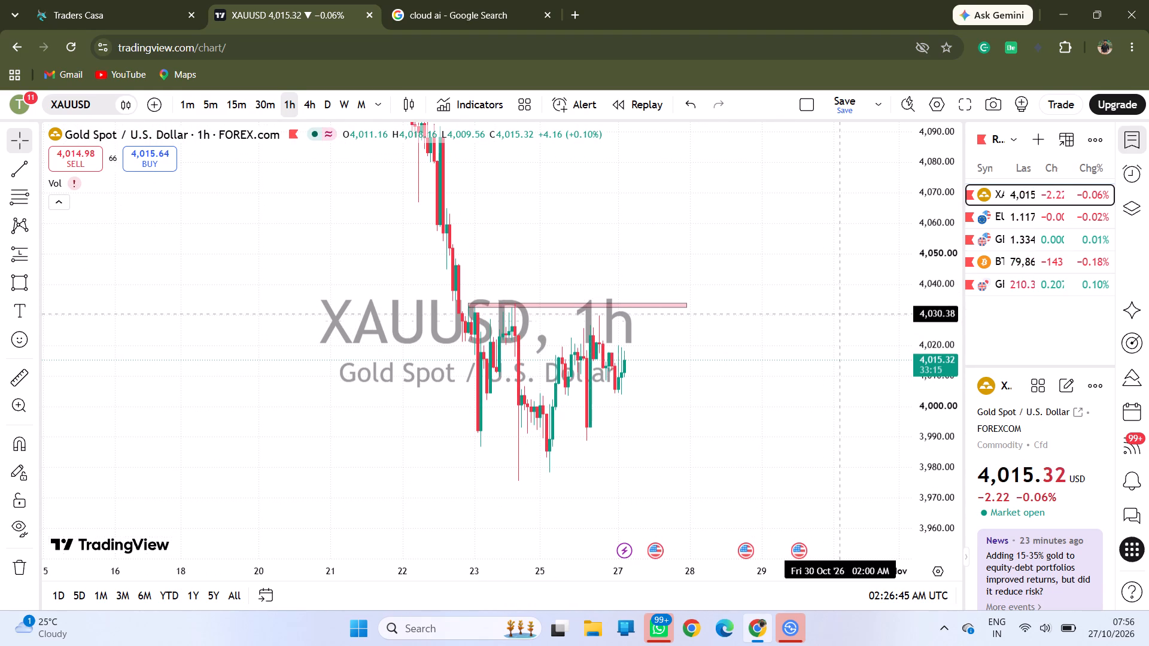
left_click_drag(955, 402, 954, 0)
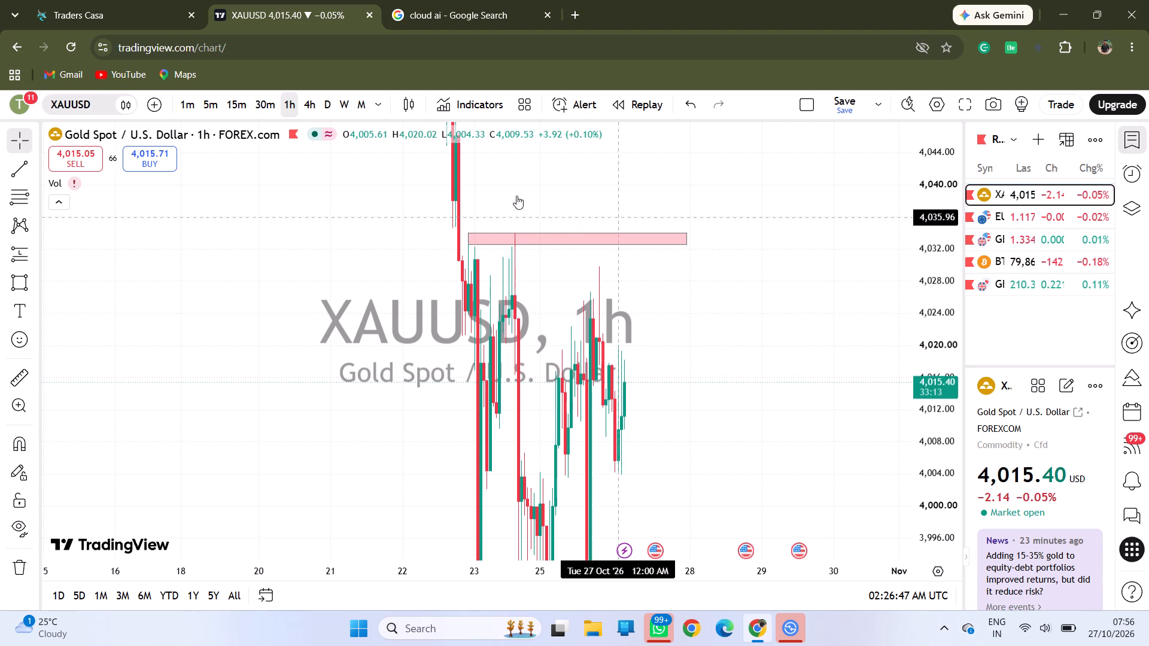
Return XAUUSD to the 15-minute timeframe and examine the latest candles and the lows beneath the zone.
left_click(237, 99)
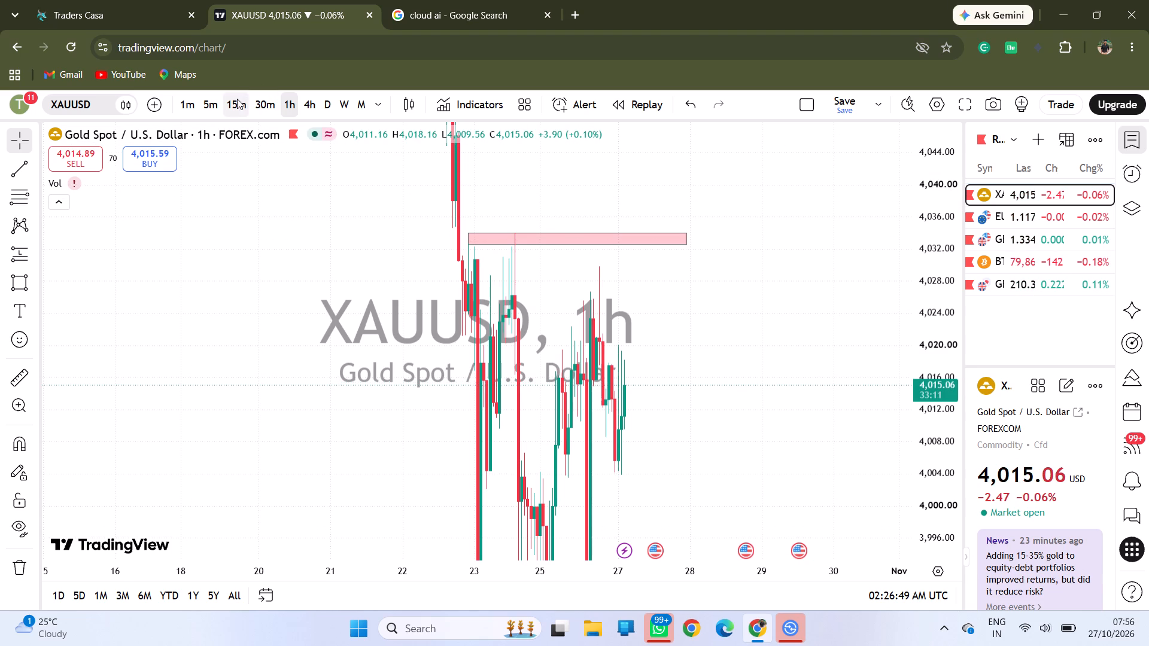
left_click_drag(698, 355, 566, 244)
left_click_drag(342, 248, 508, 256)
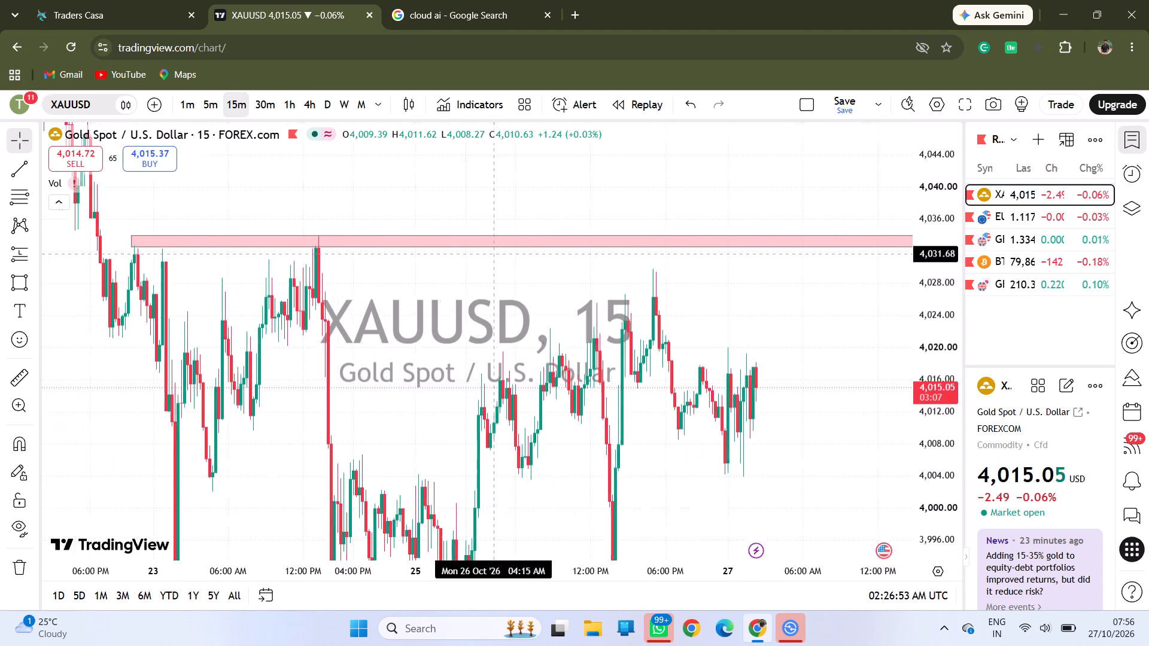
left_click_drag(508, 256, 335, 212)
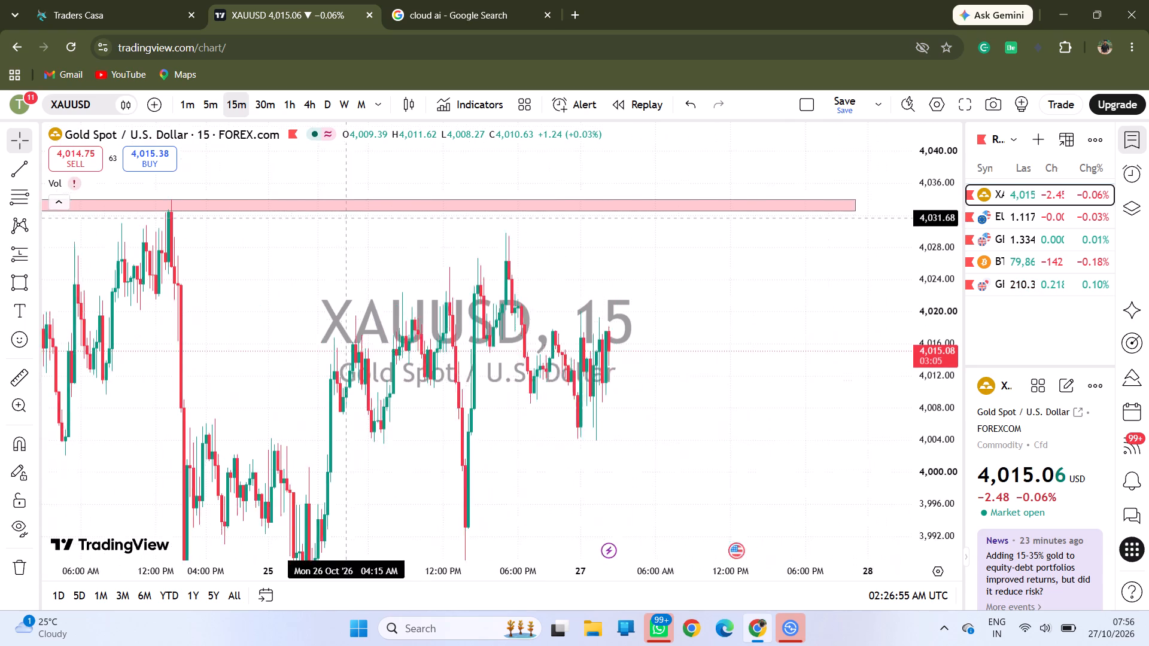
left_click_drag(335, 212, 282, 186)
left_click_drag(481, 368, 479, 174)
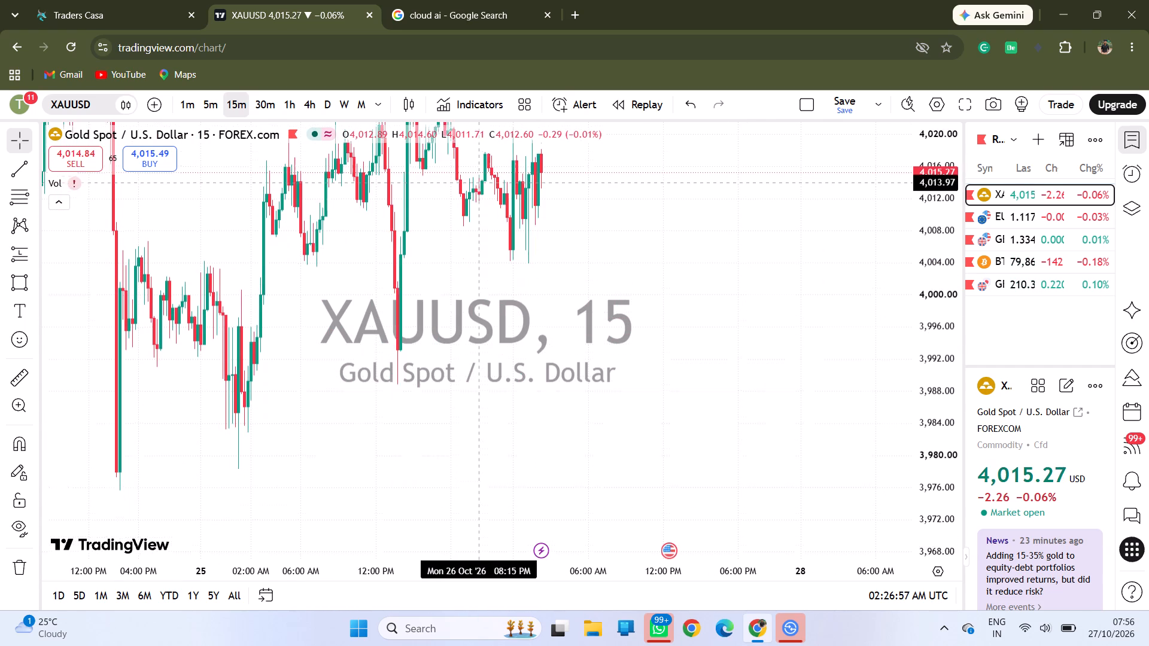
left_click_drag(479, 174, 479, 165)
Switch XAUUSD to the 5-minute timeframe and frame the latest 27 October candles.
left_click(215, 100)
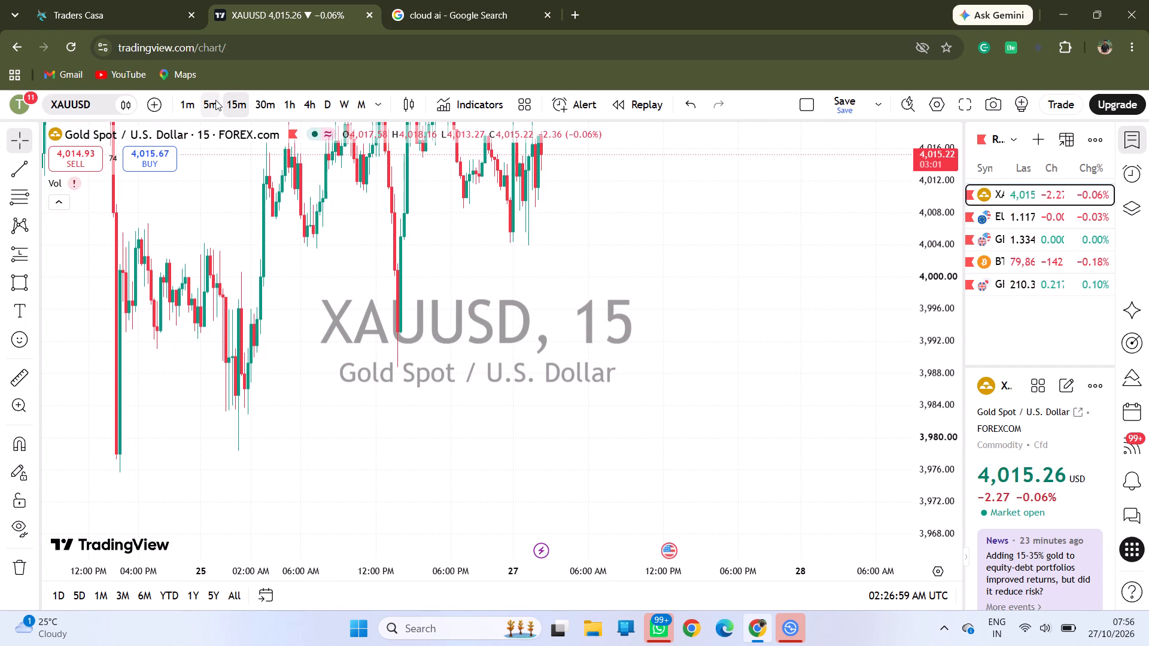
left_click_drag(466, 208, 491, 285)
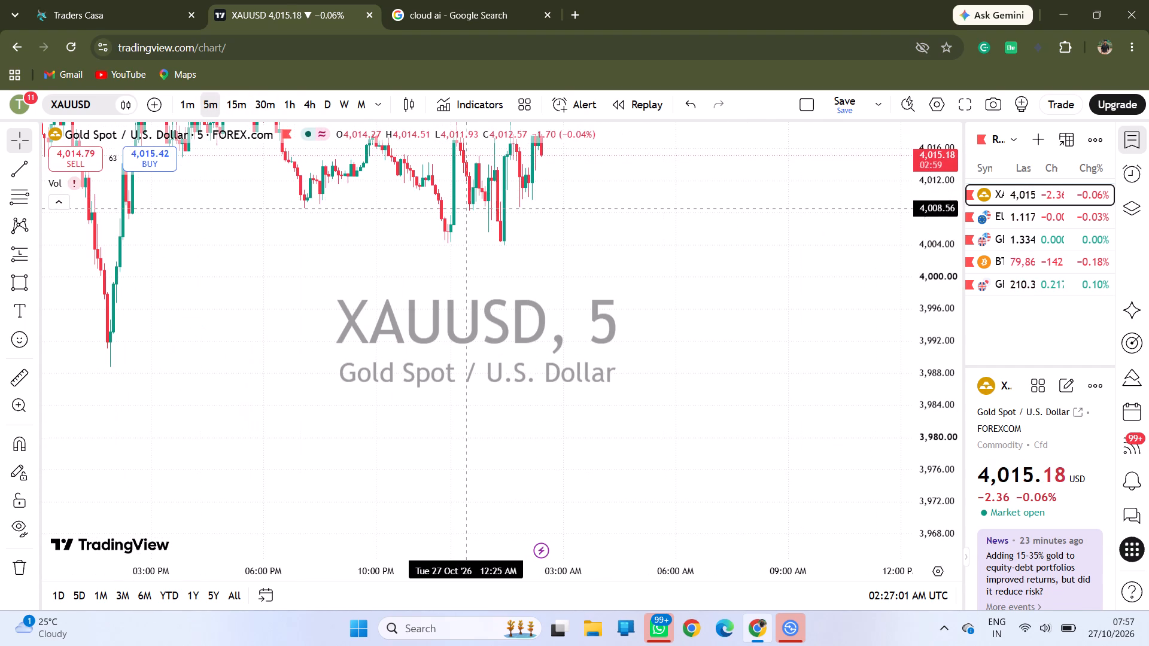
Examine the latest 5-minute XAUUSD candles of 27 October against the pink zone above them and the preceding swing low.
left_click_drag(491, 285, 602, 345)
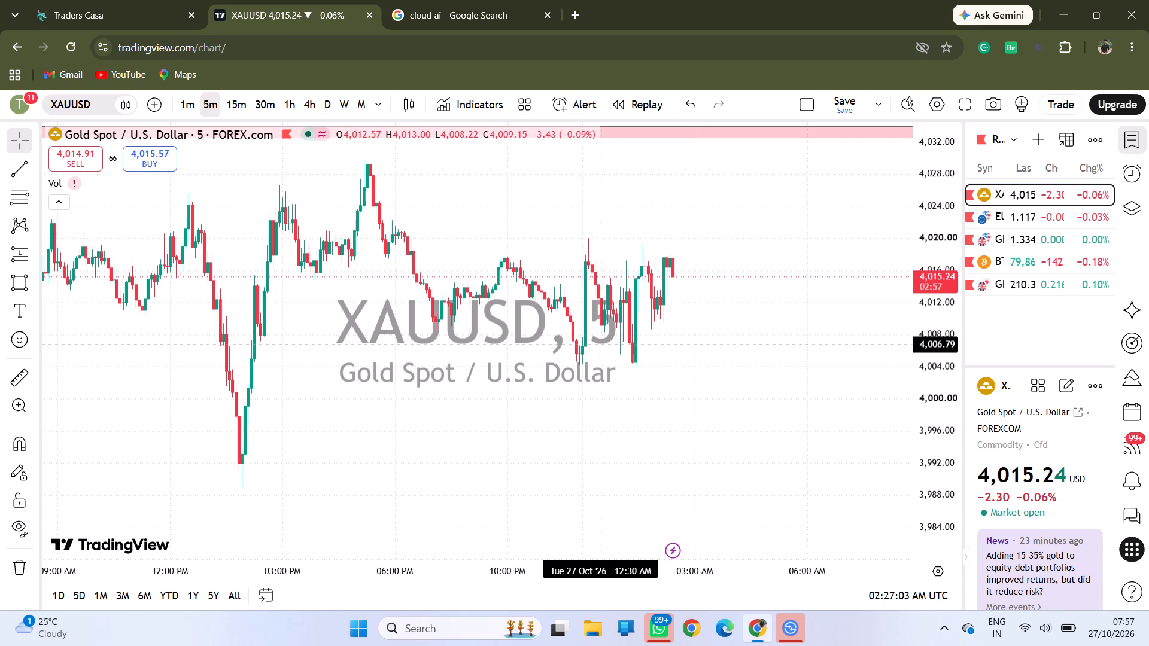
left_click_drag(602, 345, 516, 345)
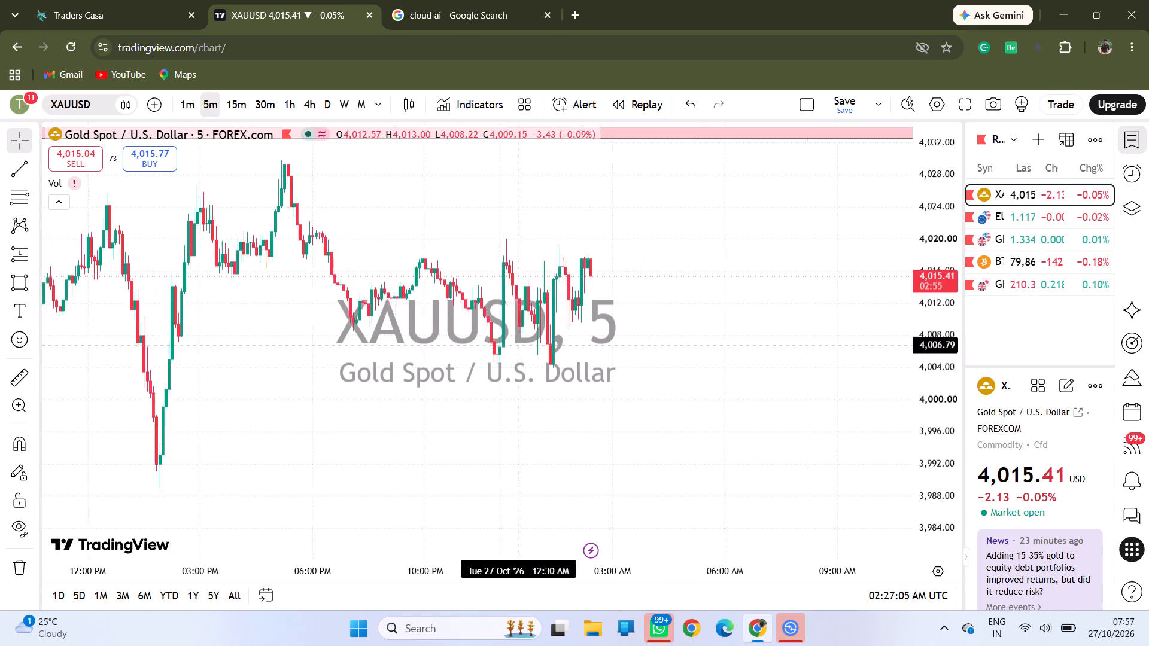
left_click_drag(516, 345, 502, 381)
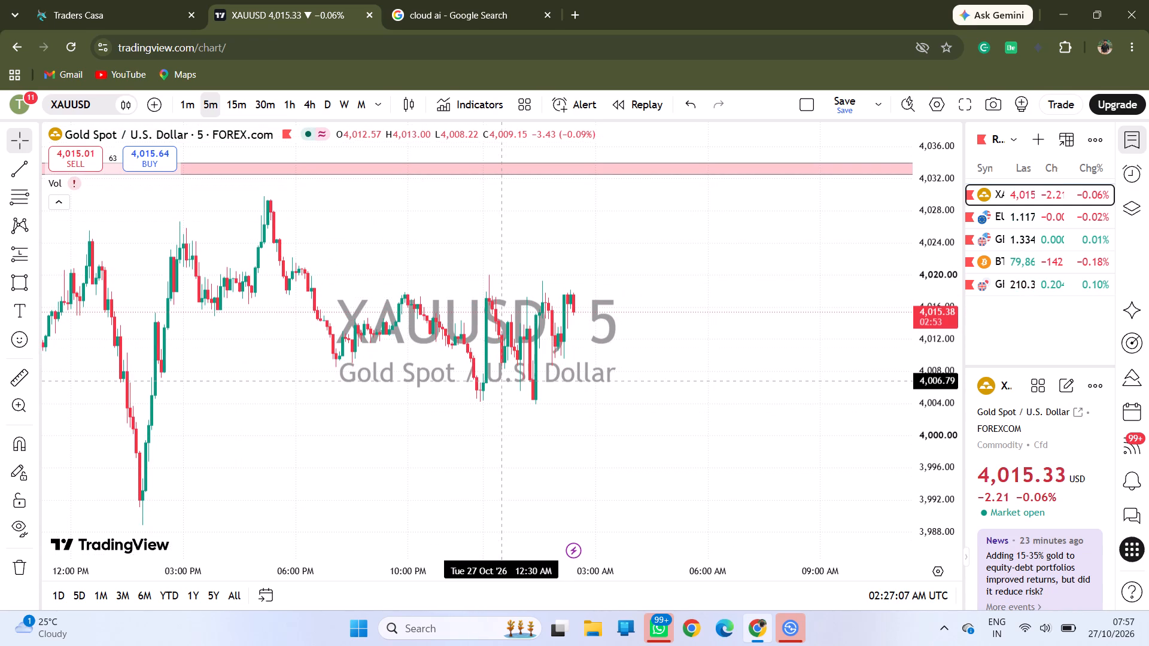